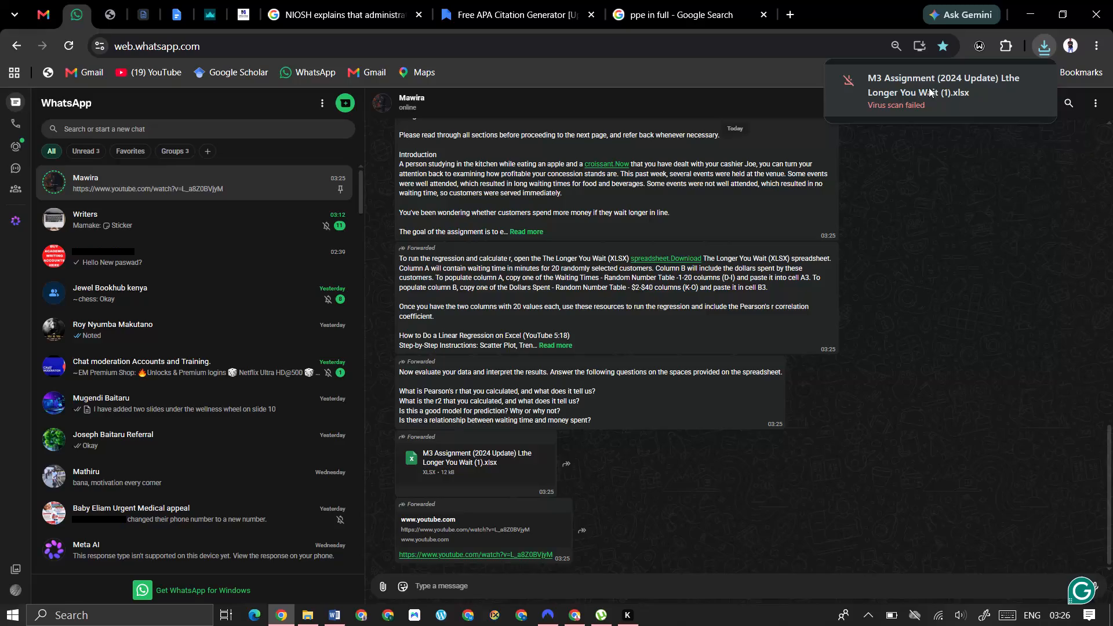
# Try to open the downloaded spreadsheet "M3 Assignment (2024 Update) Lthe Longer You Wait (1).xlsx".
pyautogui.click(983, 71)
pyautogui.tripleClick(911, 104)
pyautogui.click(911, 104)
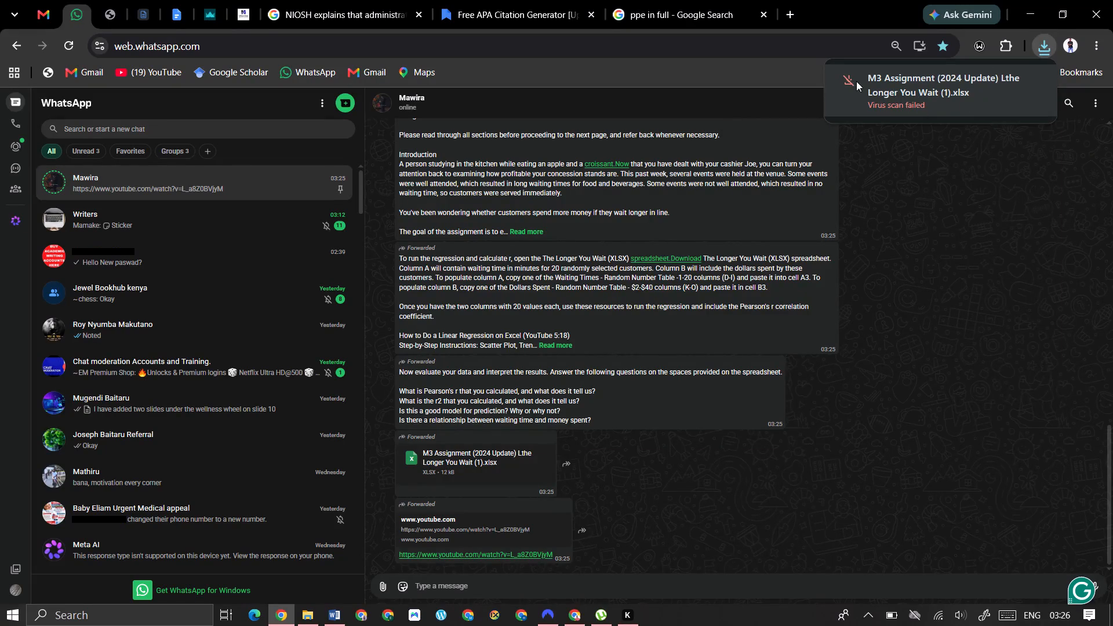
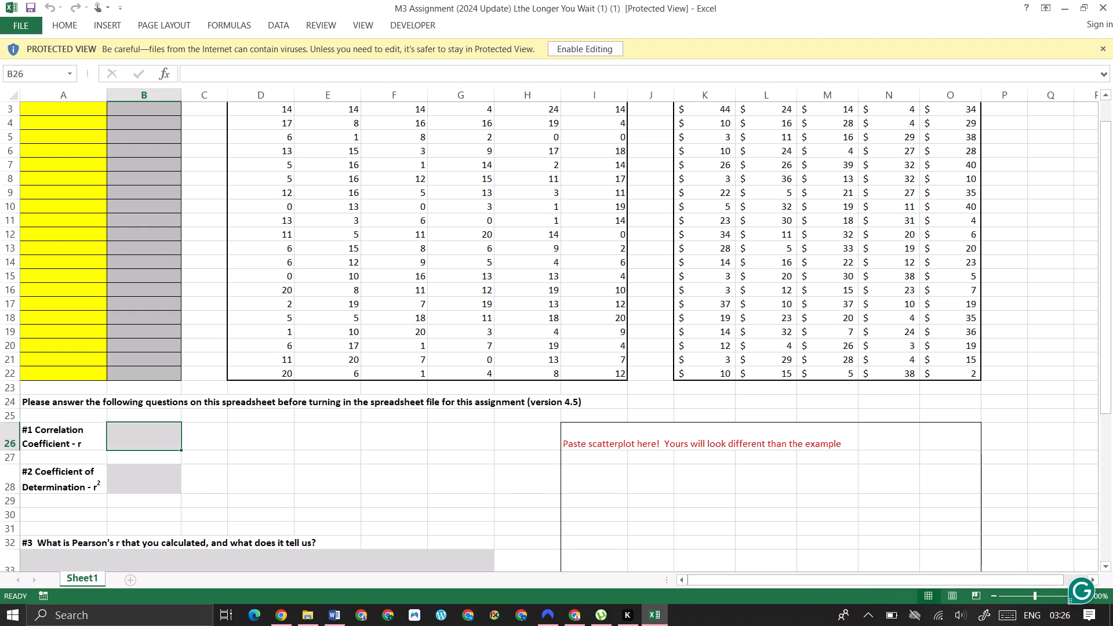
# Take the M3 Assignment workbook out of Protected View so that it can be edited.
pyautogui.scroll(6, 205, 494)
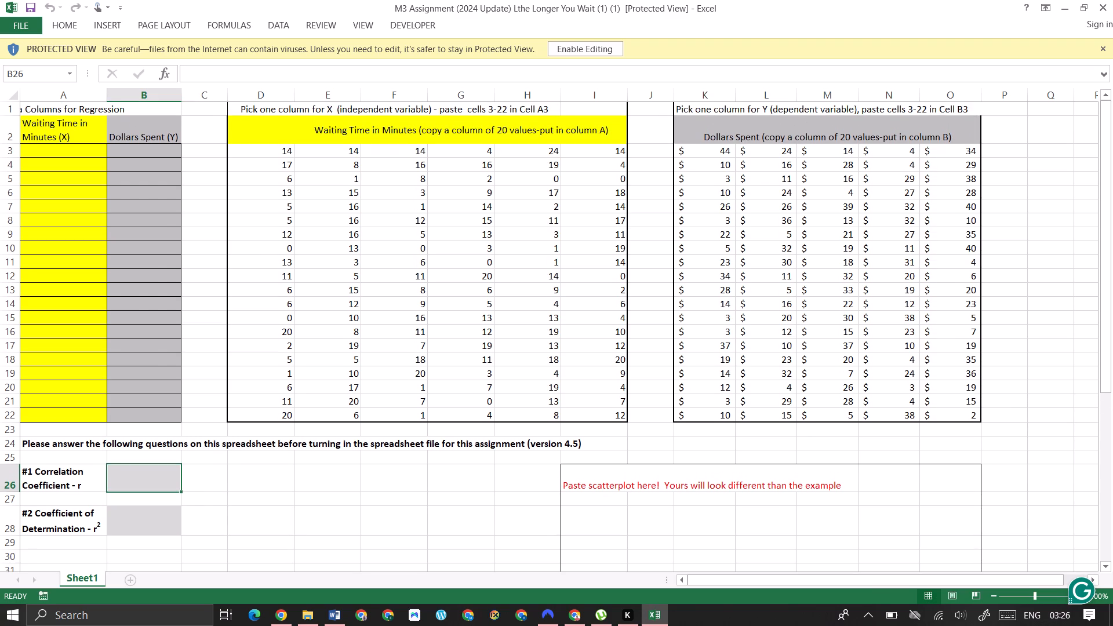
pyautogui.click(584, 44)
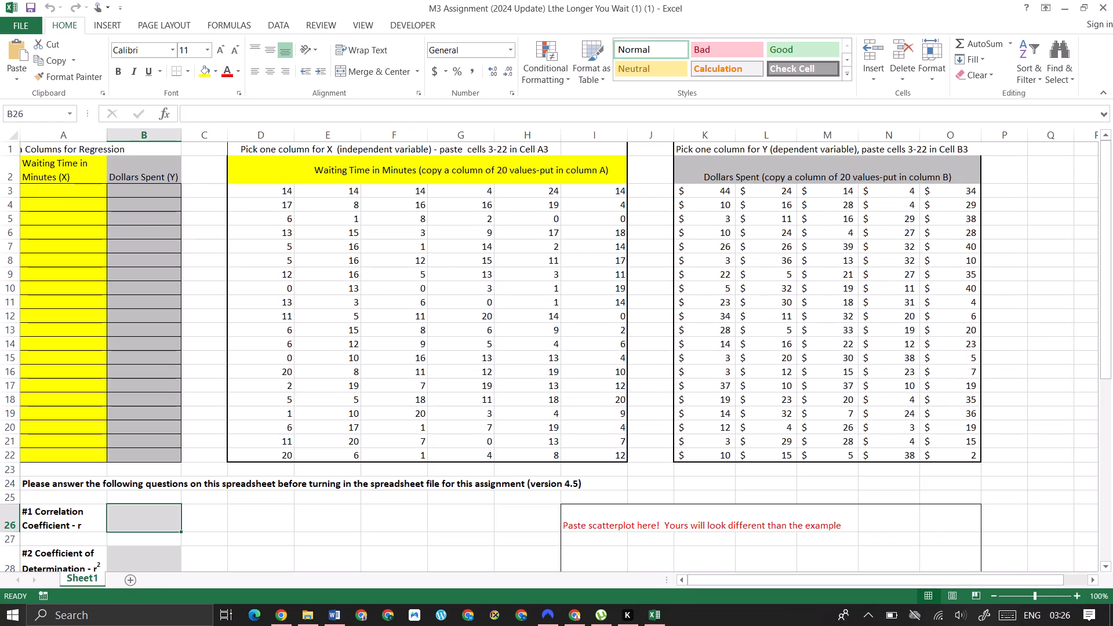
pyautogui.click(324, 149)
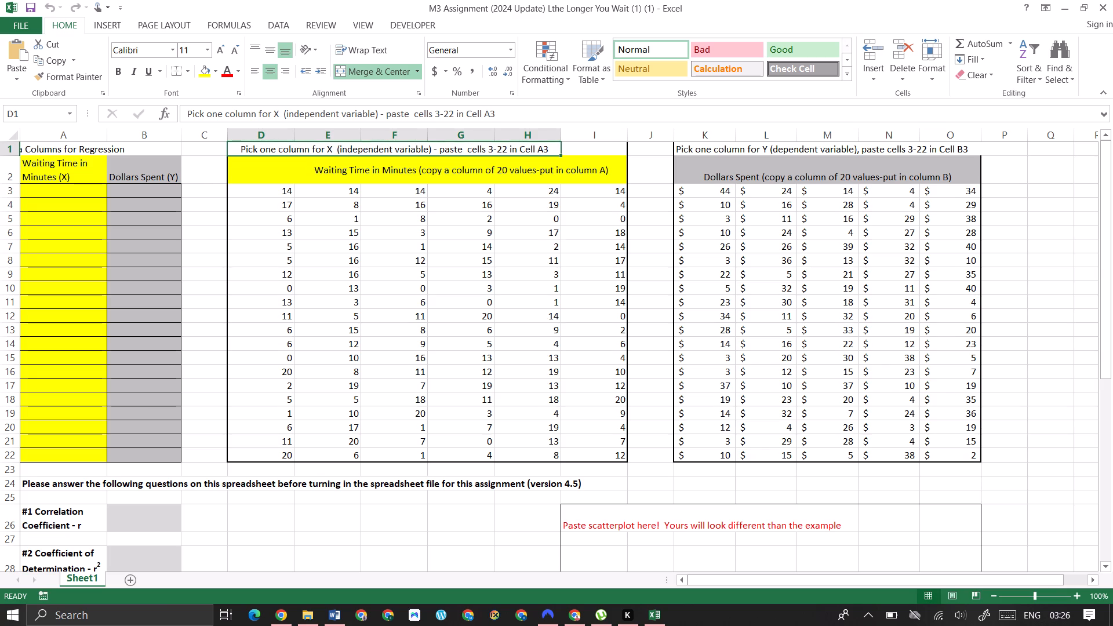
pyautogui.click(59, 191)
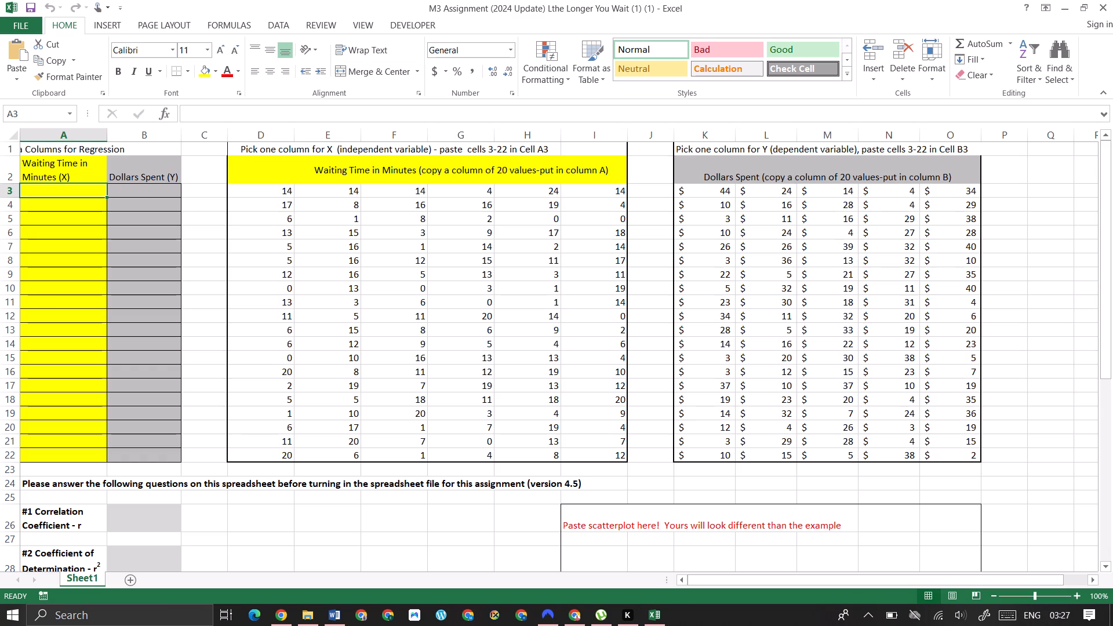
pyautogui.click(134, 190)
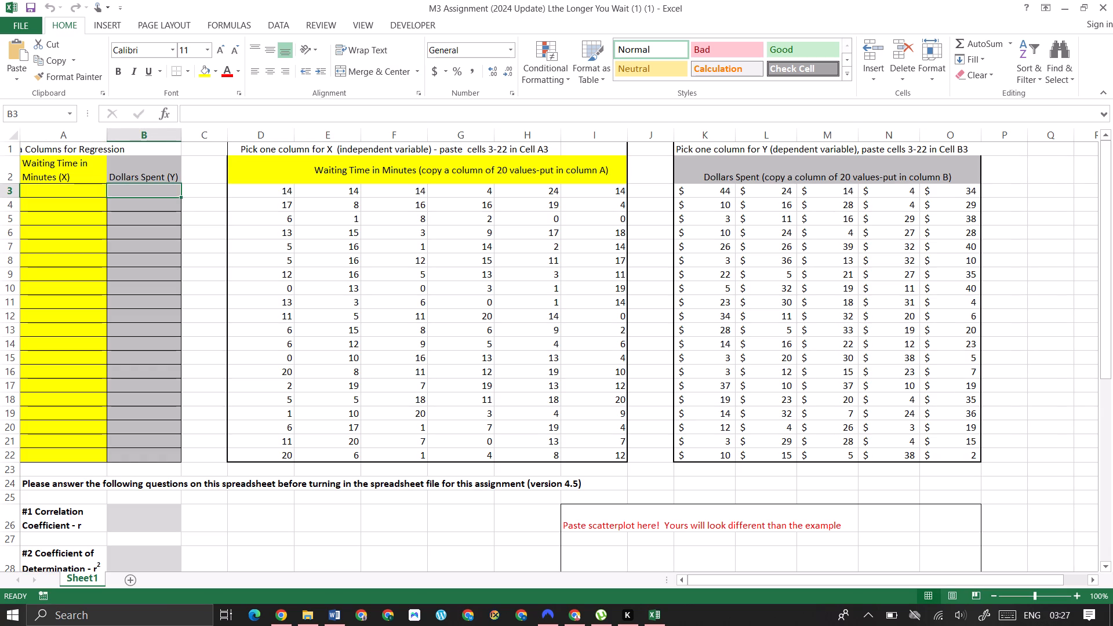
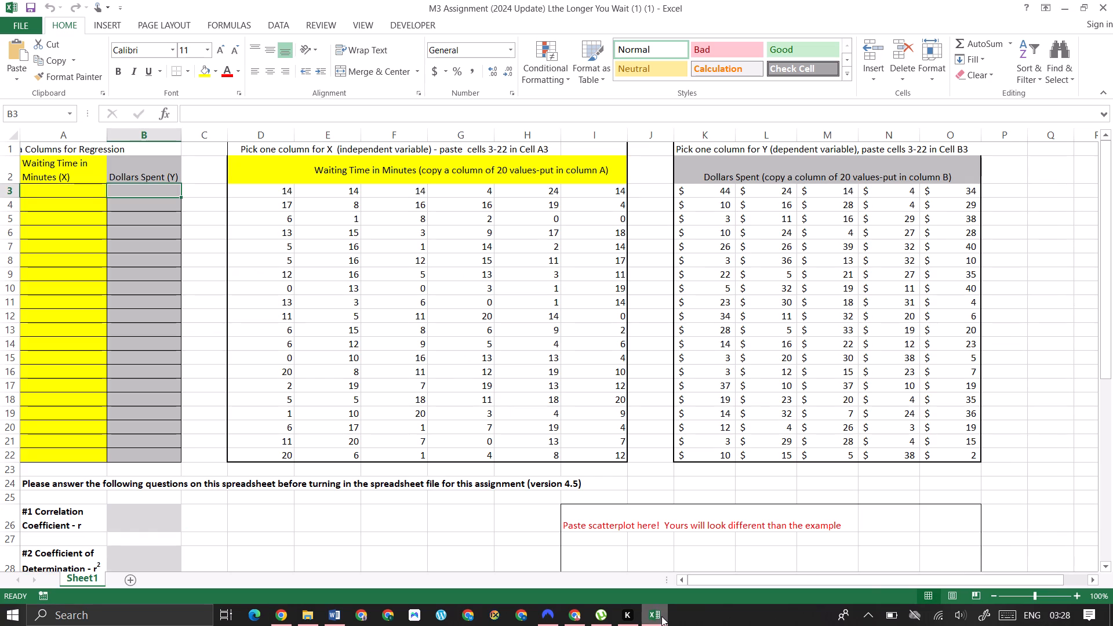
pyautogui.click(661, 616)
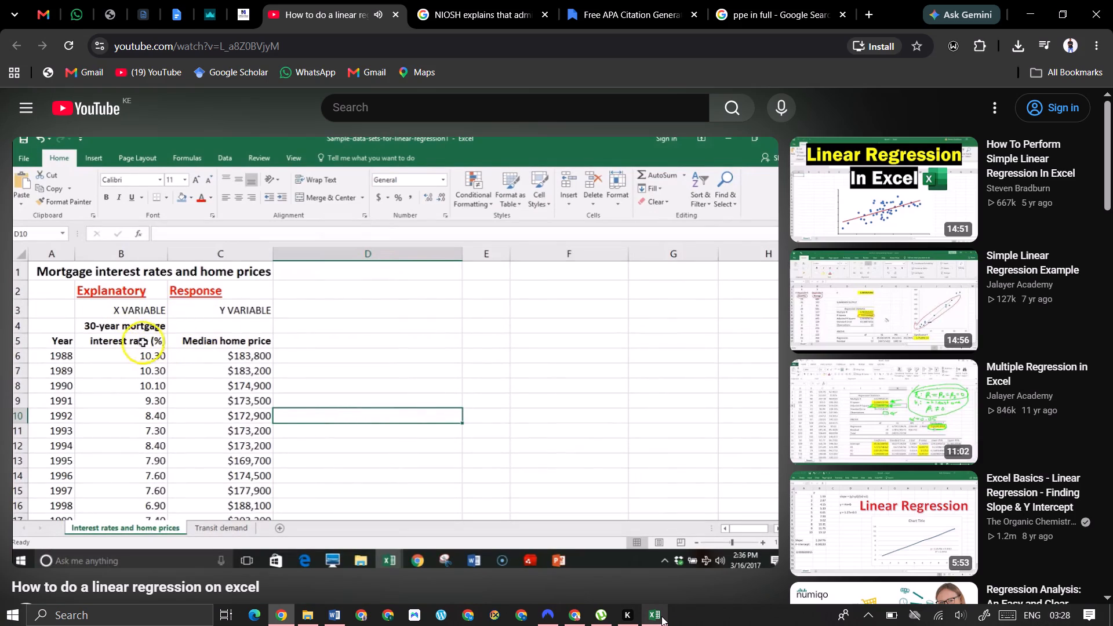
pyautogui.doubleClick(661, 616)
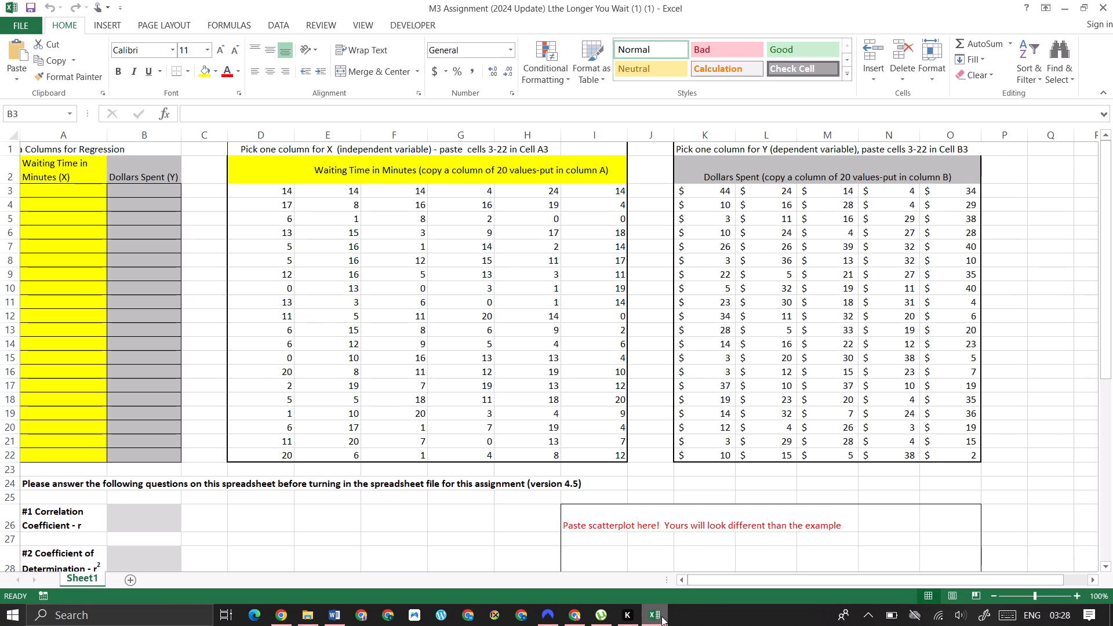
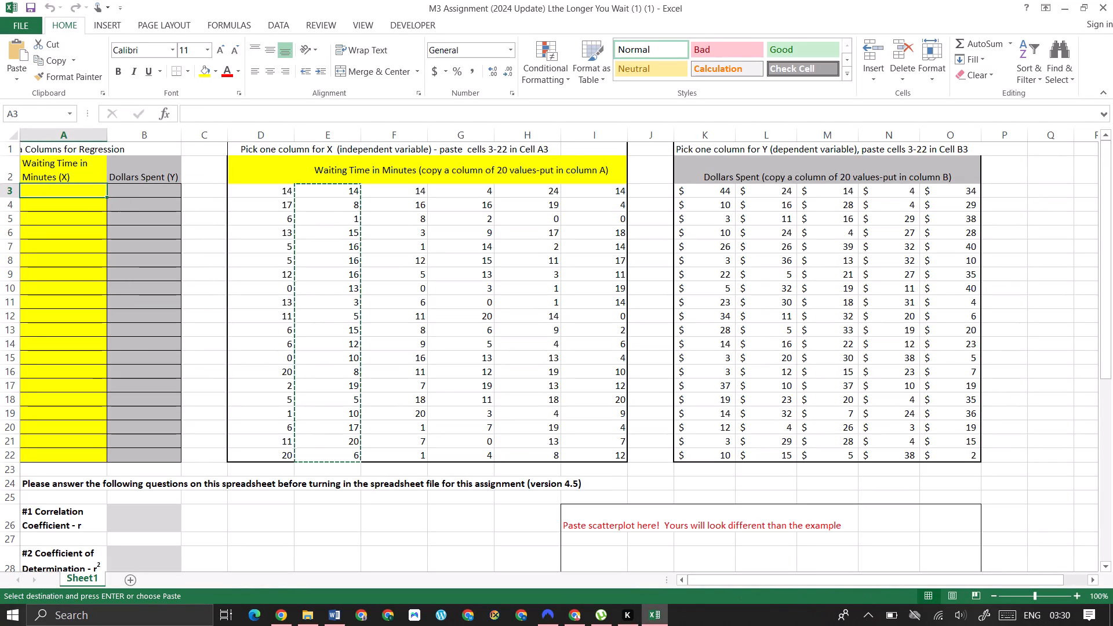
# Paste the copied column E waiting times (rows 3-22) into the Waiting Time in Minutes (X) column starting at A3.
pyautogui.hotkey('ctrl', 'v')
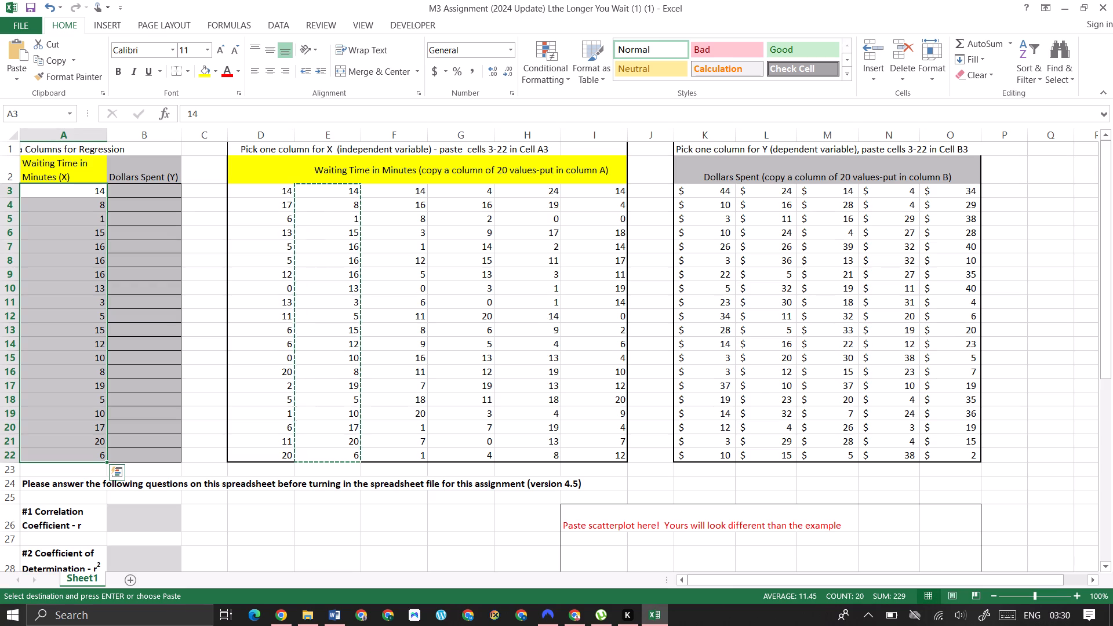
# Copy the dollars spent values in N3 to N22 into the Dollars Spent (Y) column starting at B3.
pyautogui.moveTo(873, 189); pyautogui.dragTo(876, 449)
pyautogui.hotkey('ctrl', 'c')
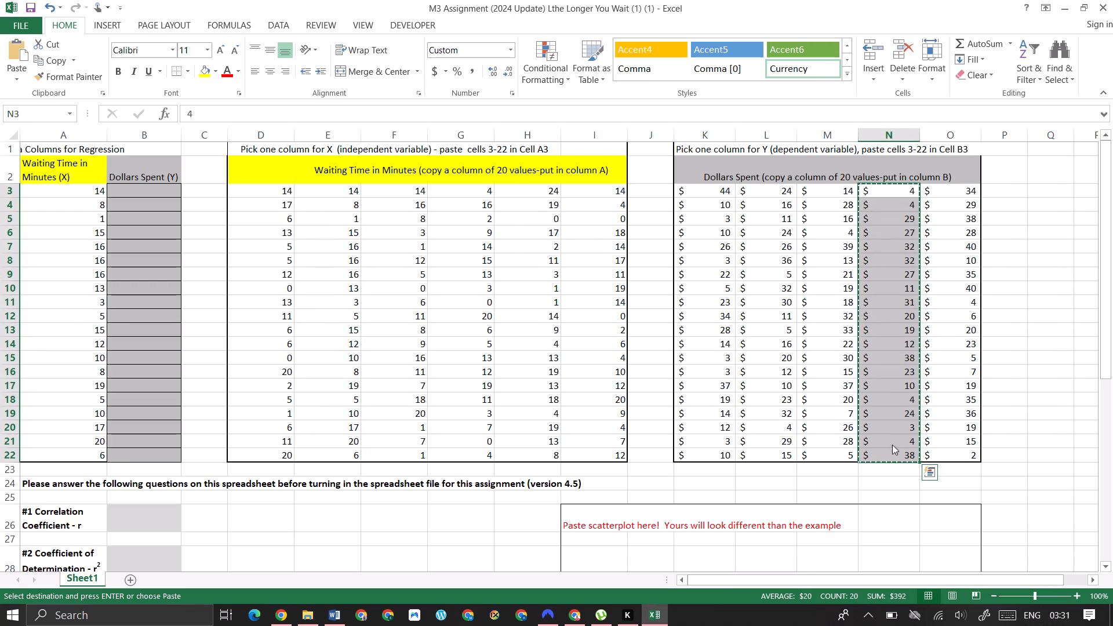
pyautogui.click(138, 199)
pyautogui.click(141, 190)
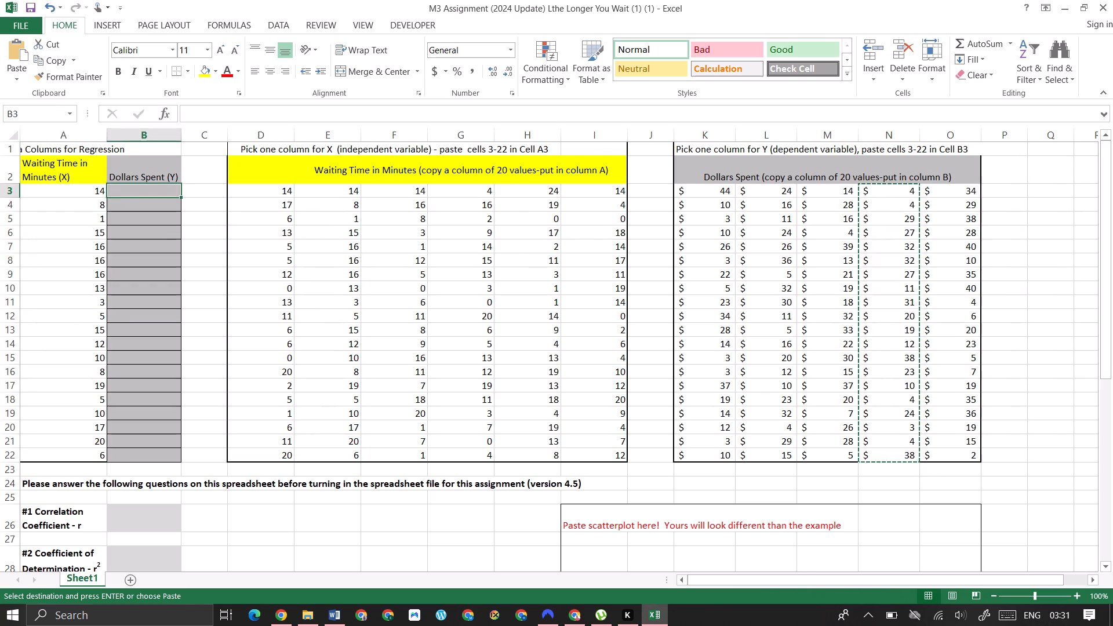
pyautogui.hotkey('ctrl', 'v')
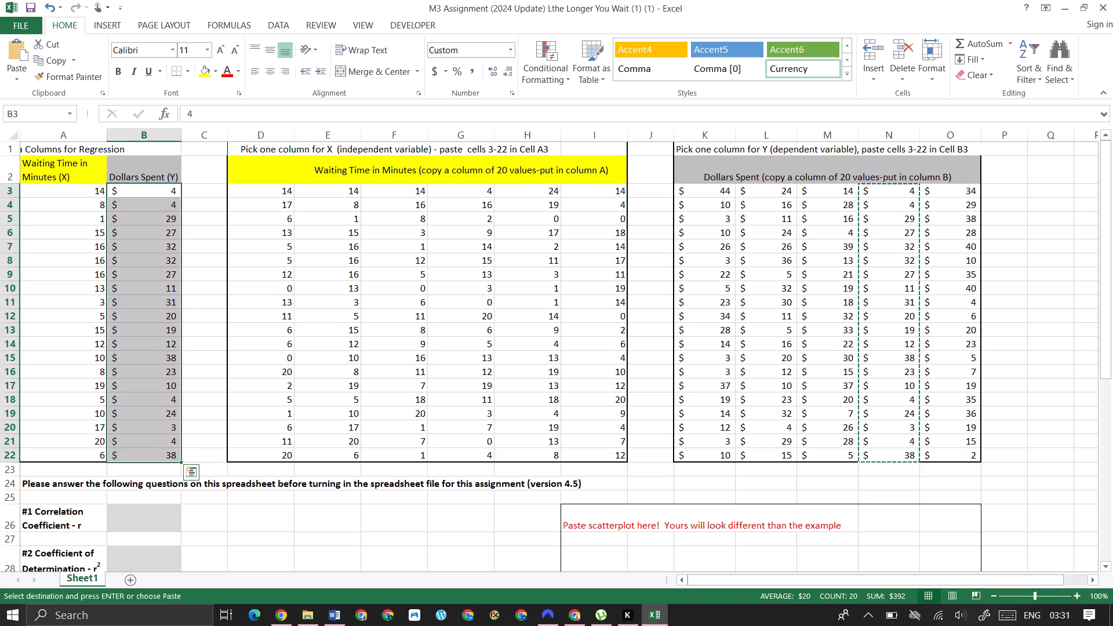
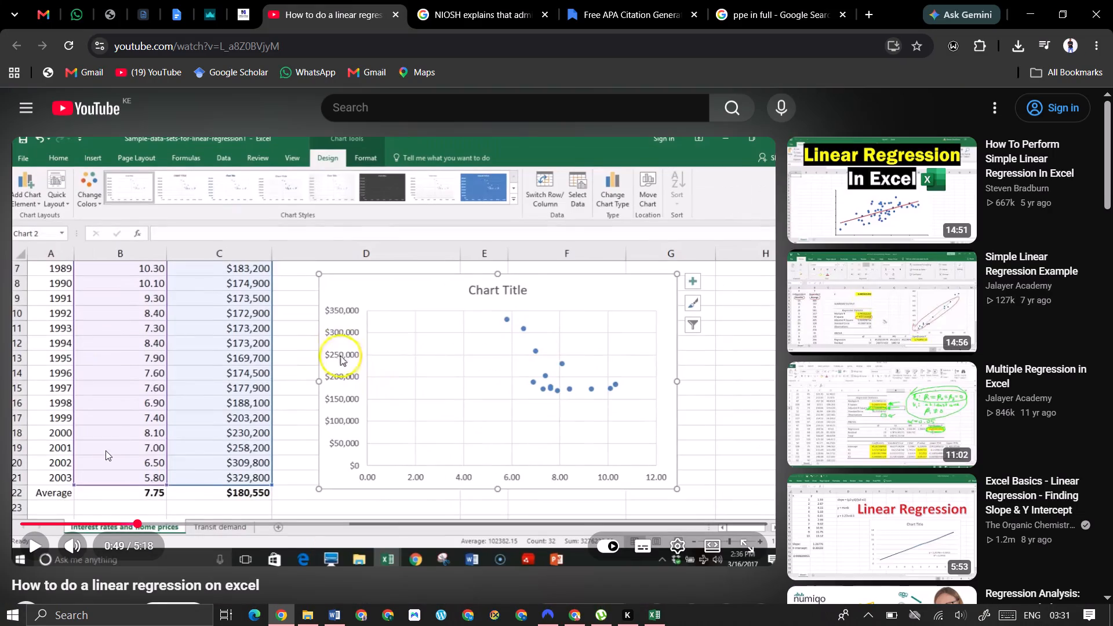
# Replay the part of the linear regression video that shows selecting the data and inserting a scatter chart.
pyautogui.click(120, 524)
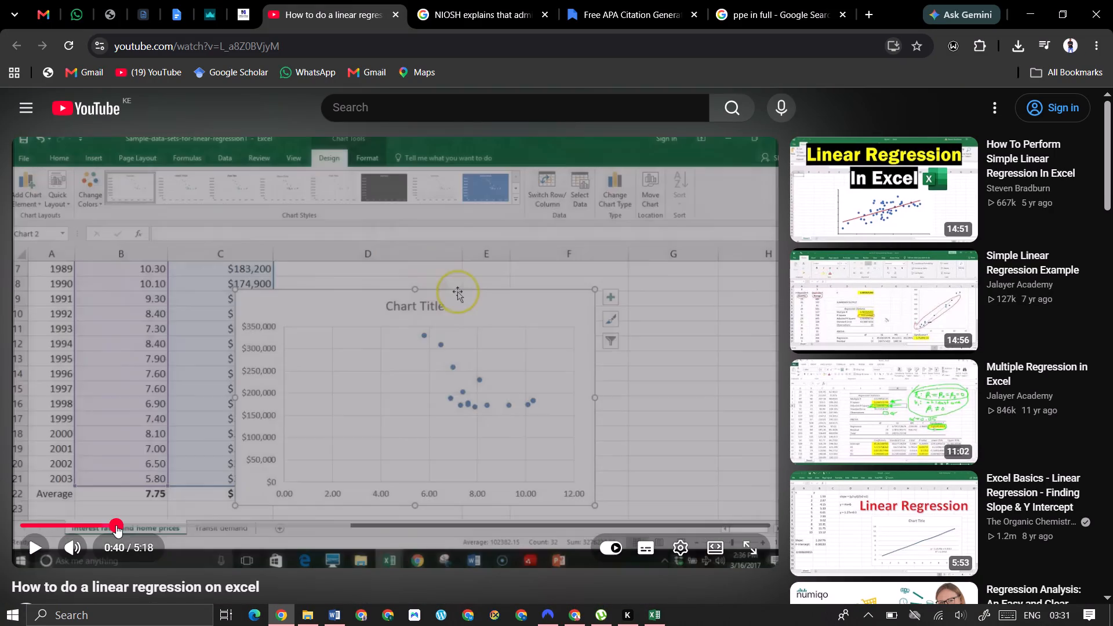
pyautogui.click(159, 458)
pyautogui.click(104, 523)
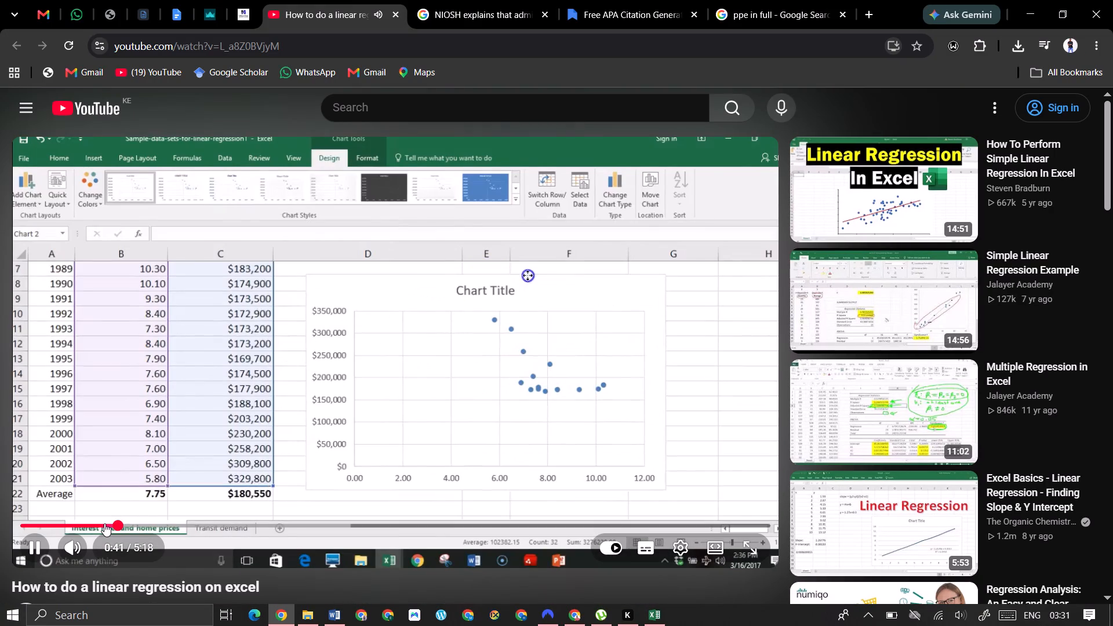
pyautogui.click(89, 524)
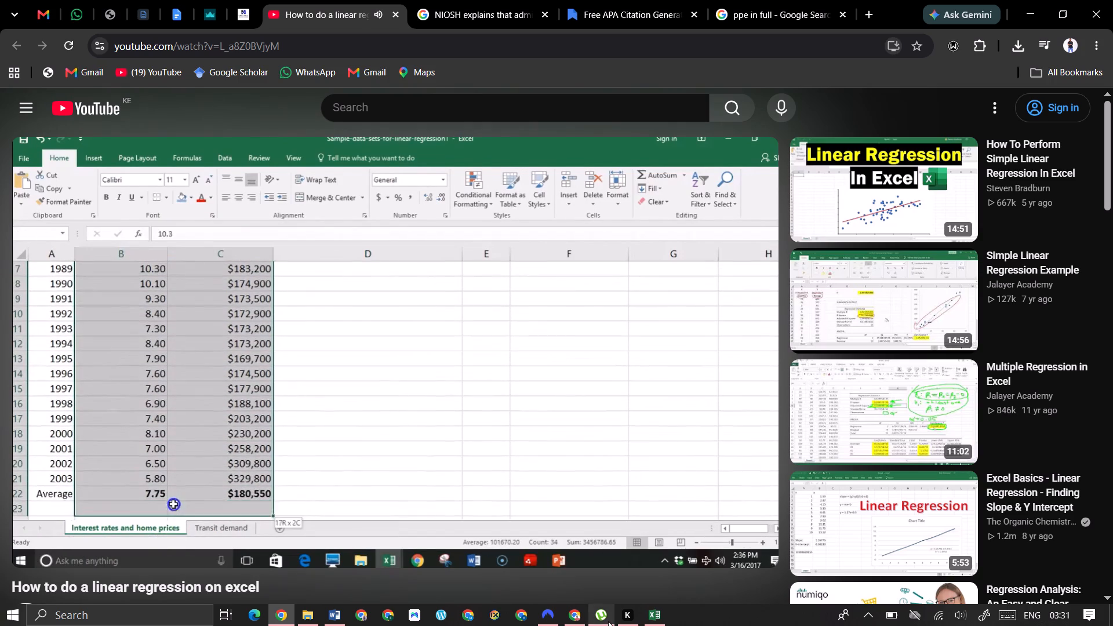
# In the Excel assignment, insert a basic scatter chart from A3:B22, rechecking the chart type in the YouTube video.
pyautogui.click(649, 616)
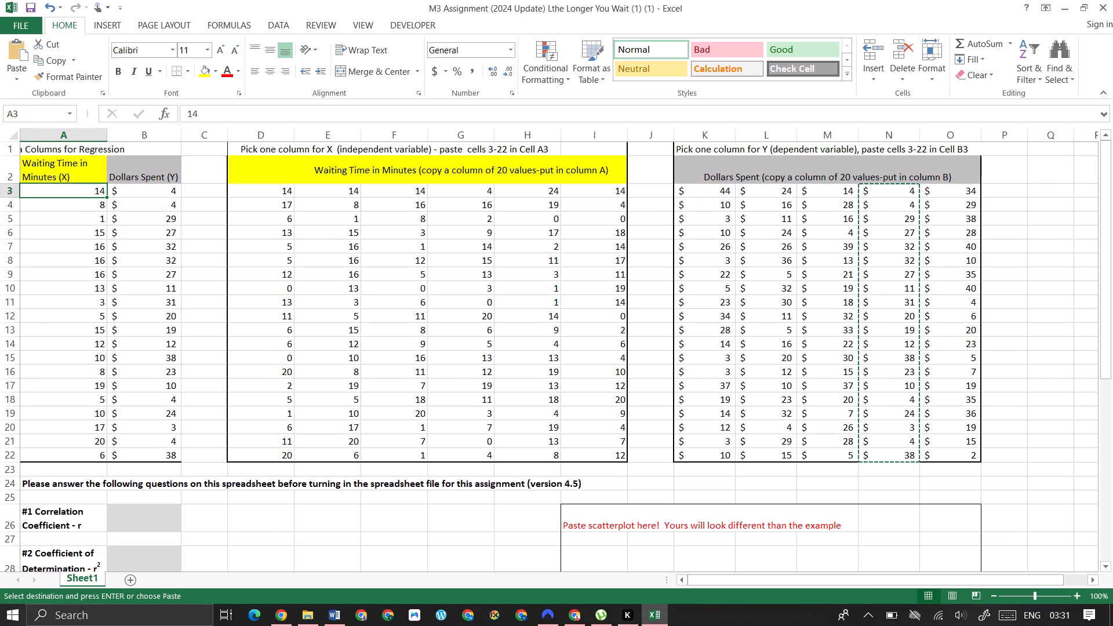
pyautogui.moveTo(50, 190); pyautogui.dragTo(154, 452)
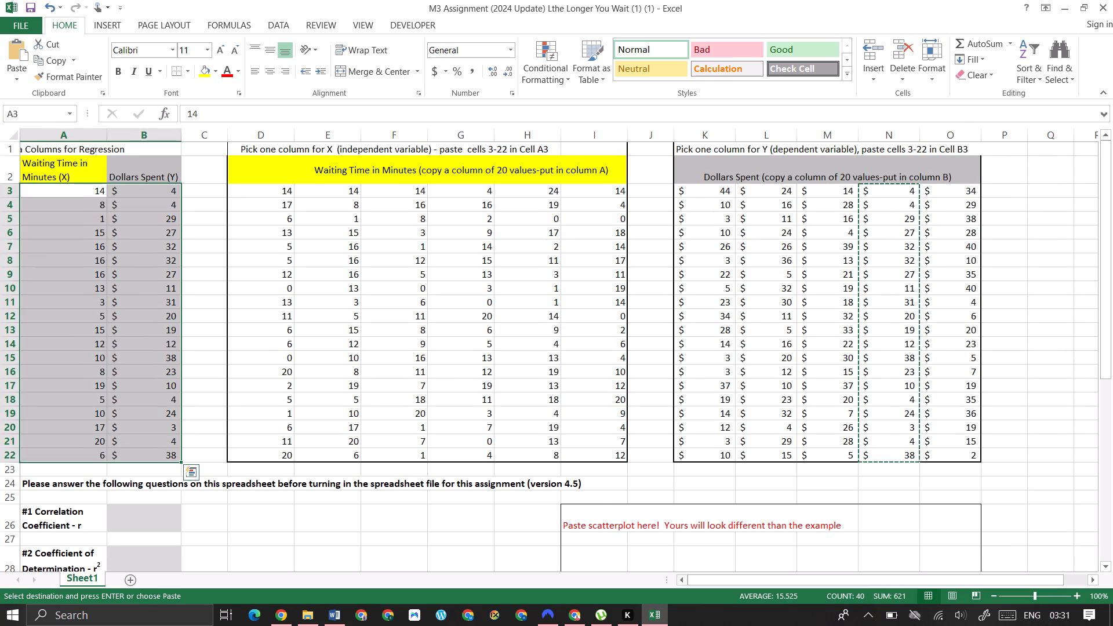
pyautogui.click(107, 24)
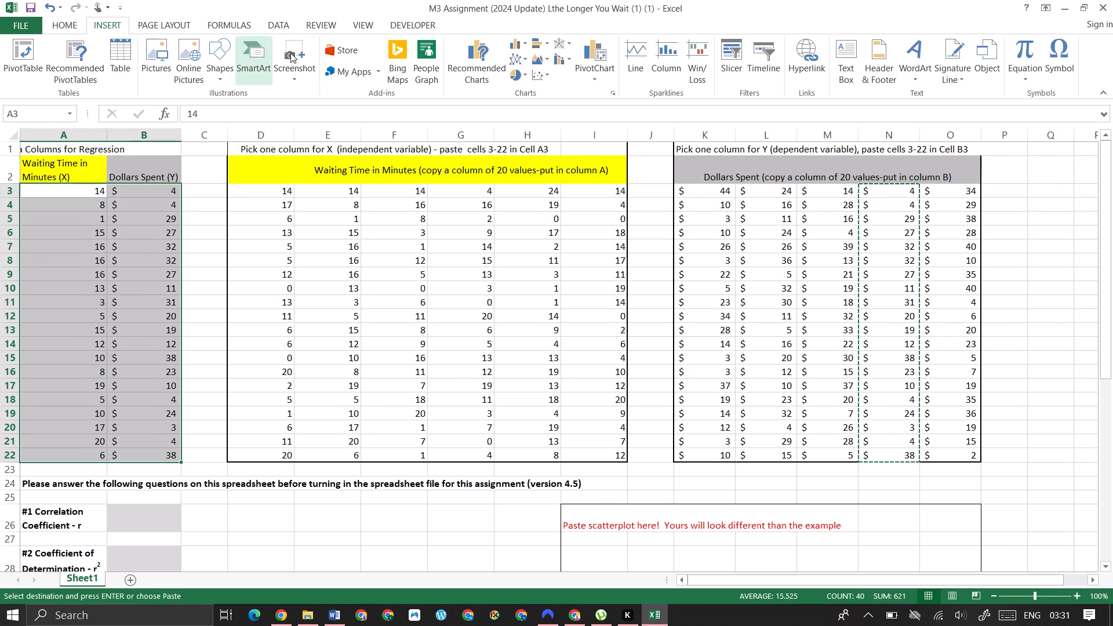
pyautogui.click(520, 63)
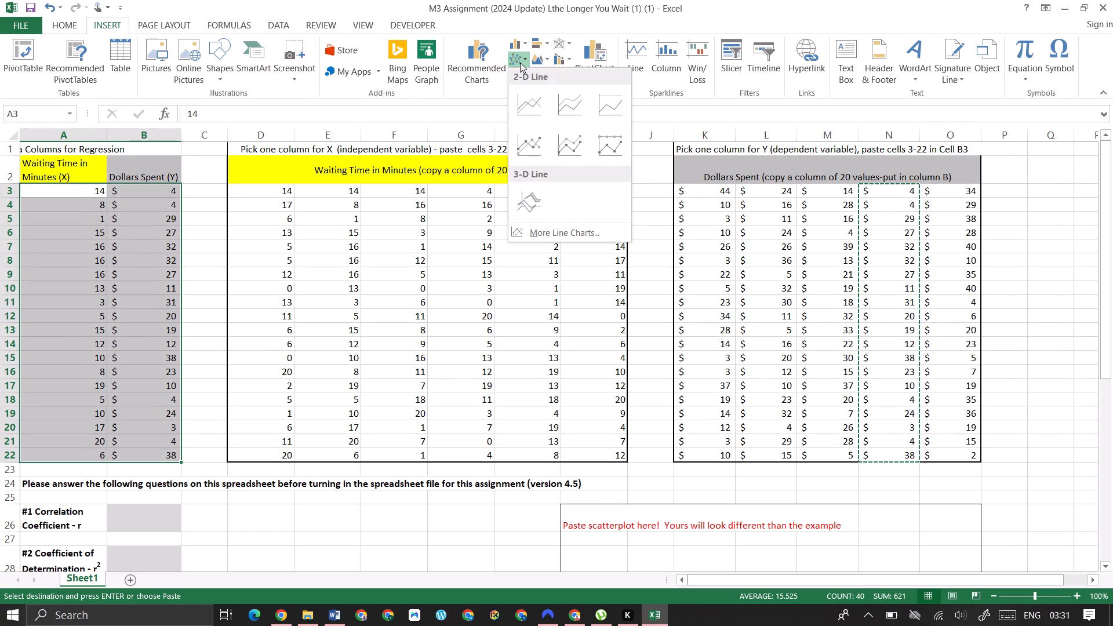
pyautogui.click(277, 619)
pyautogui.click(112, 523)
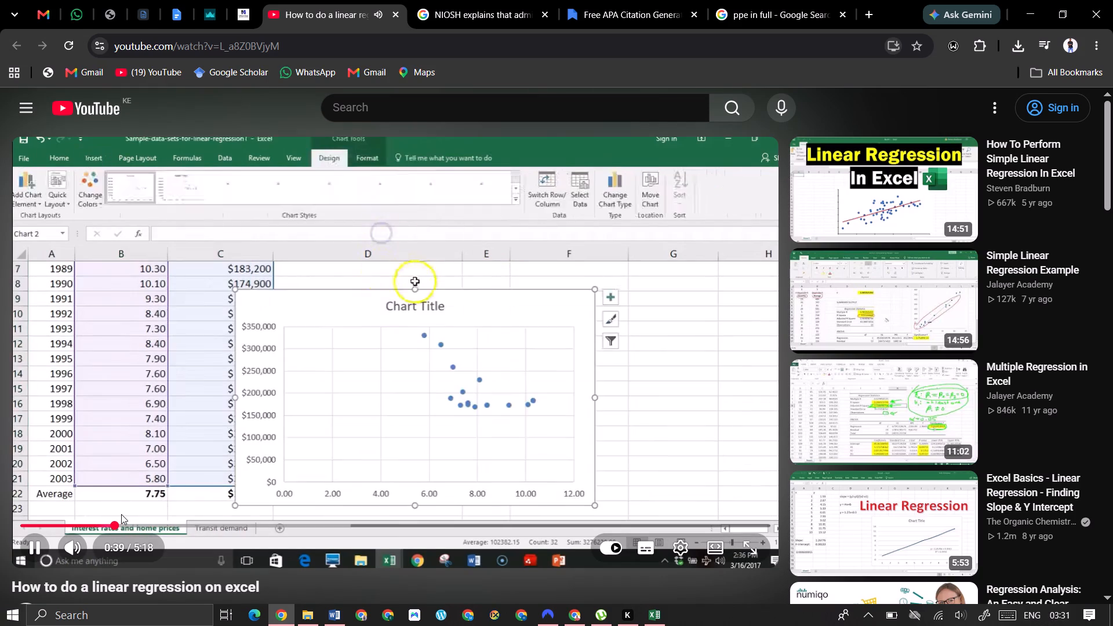
pyautogui.click(108, 523)
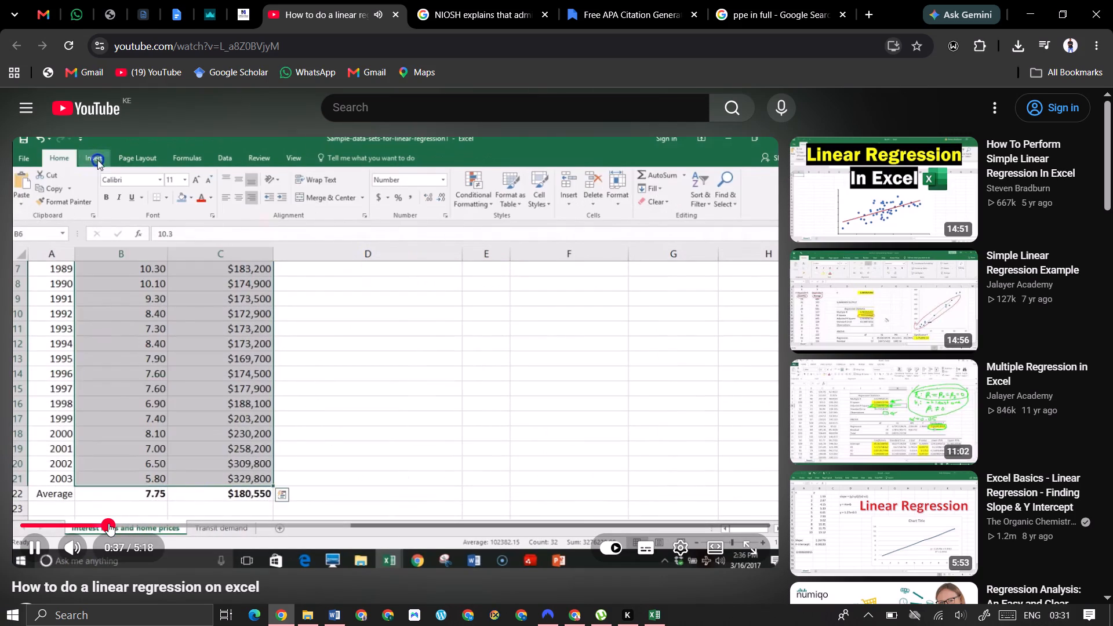
pyautogui.click(176, 421)
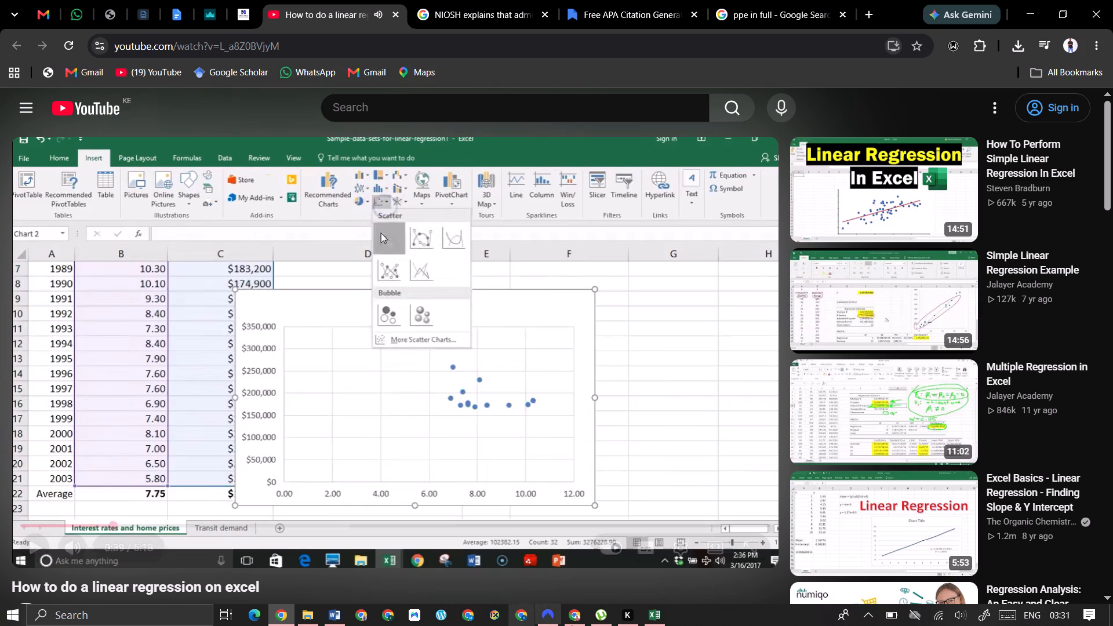
pyautogui.click(645, 618)
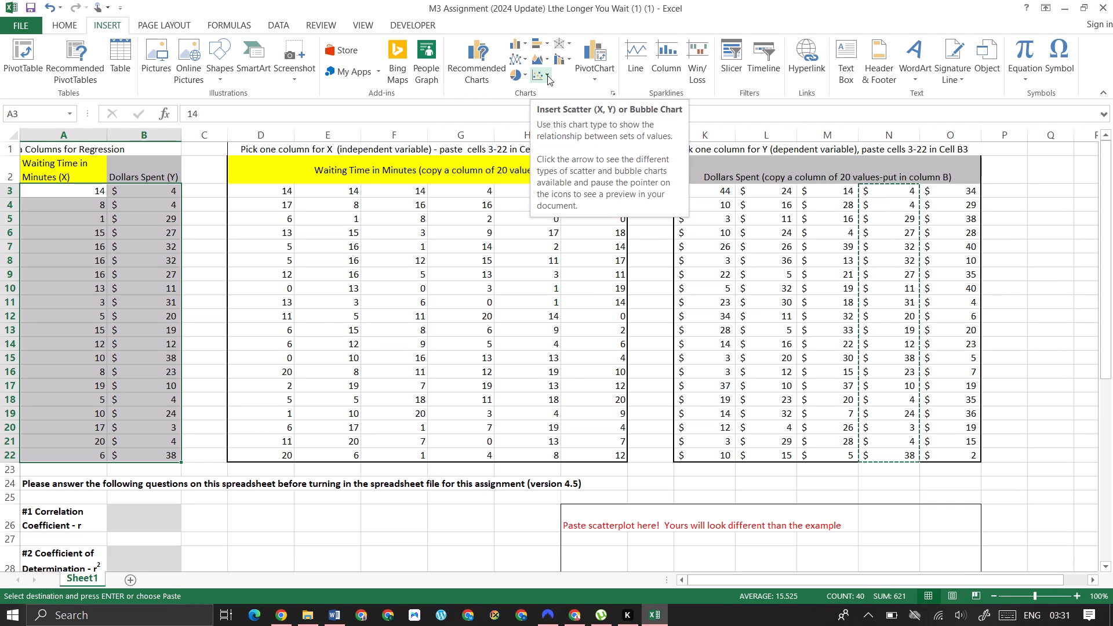
pyautogui.click(547, 75)
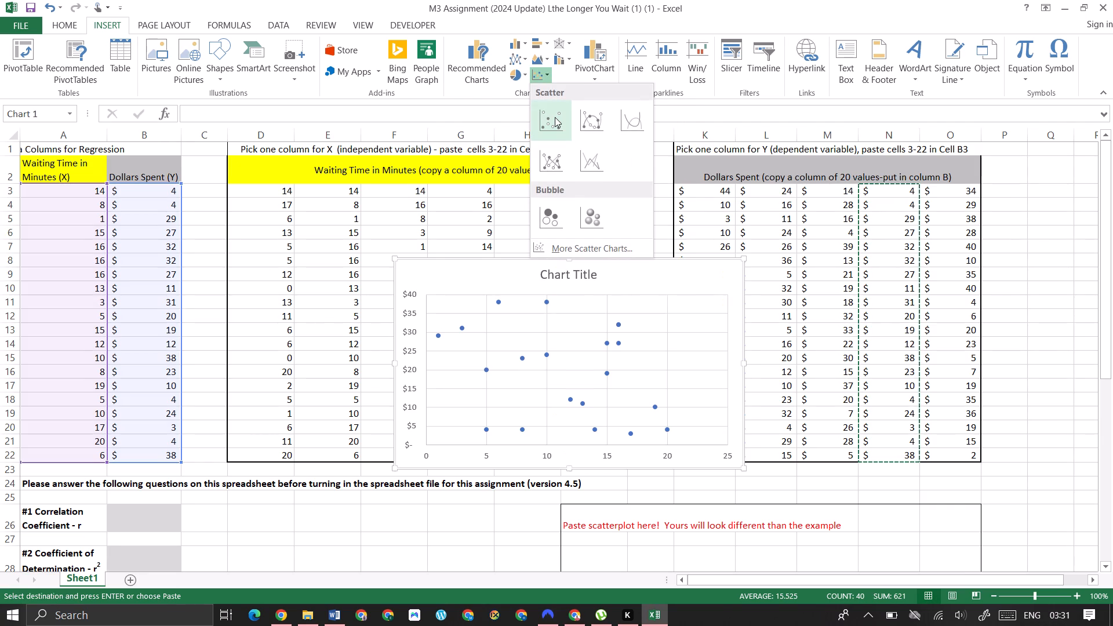
pyautogui.click(555, 117)
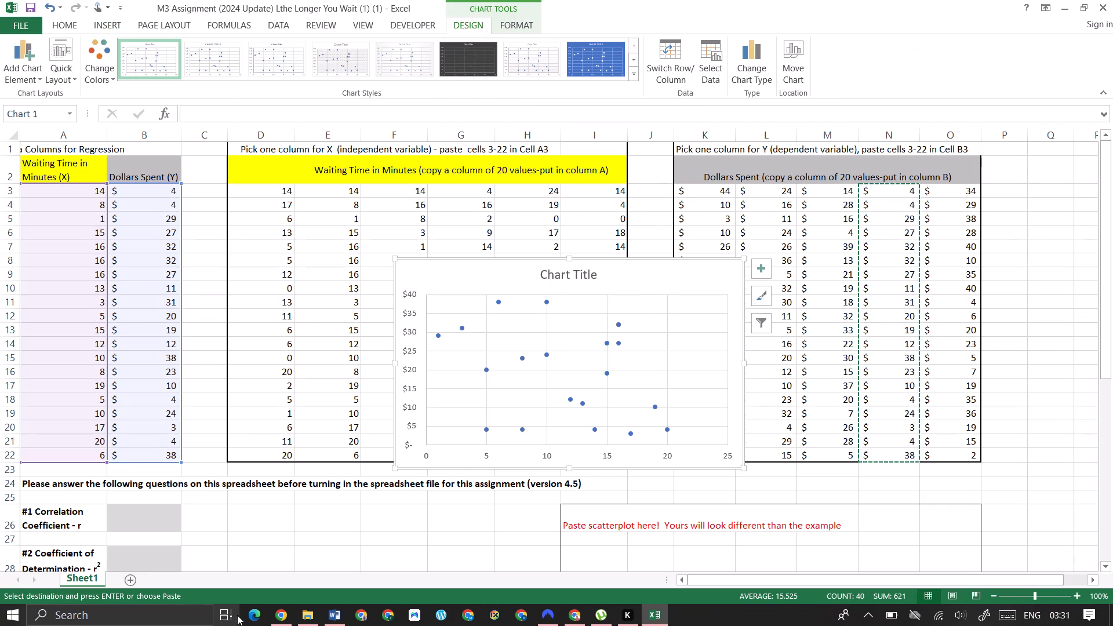
# Check the chart placement in the video, then move the assignment's scatter chart over columns D to I and enlarge it.
pyautogui.click(278, 620)
pyautogui.click(305, 445)
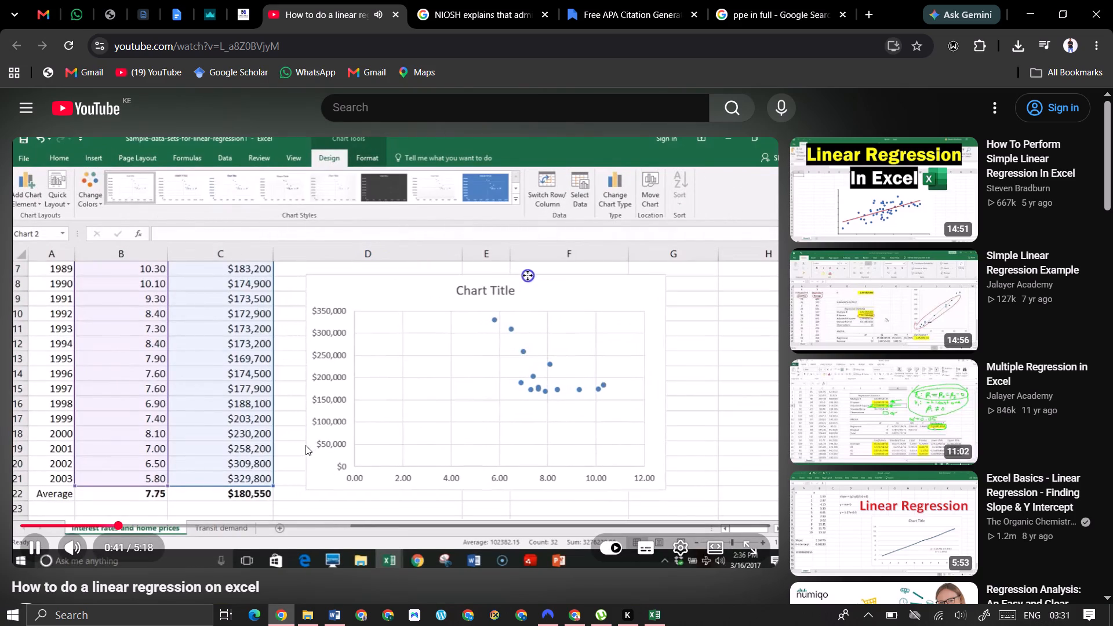
pyautogui.click(653, 618)
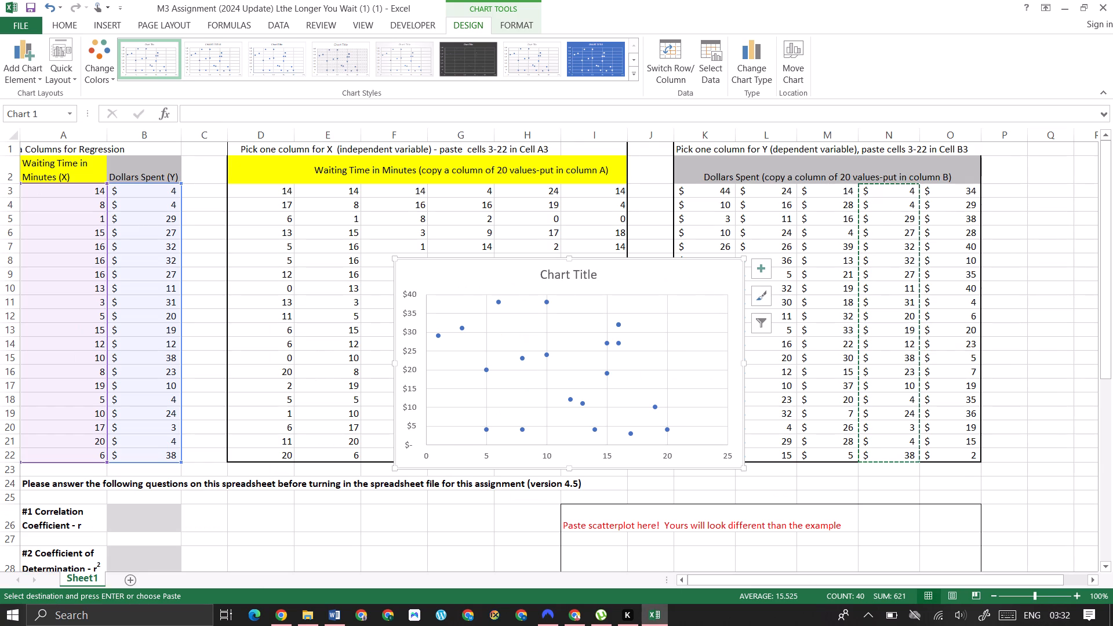
pyautogui.moveTo(519, 275); pyautogui.dragTo(361, 176)
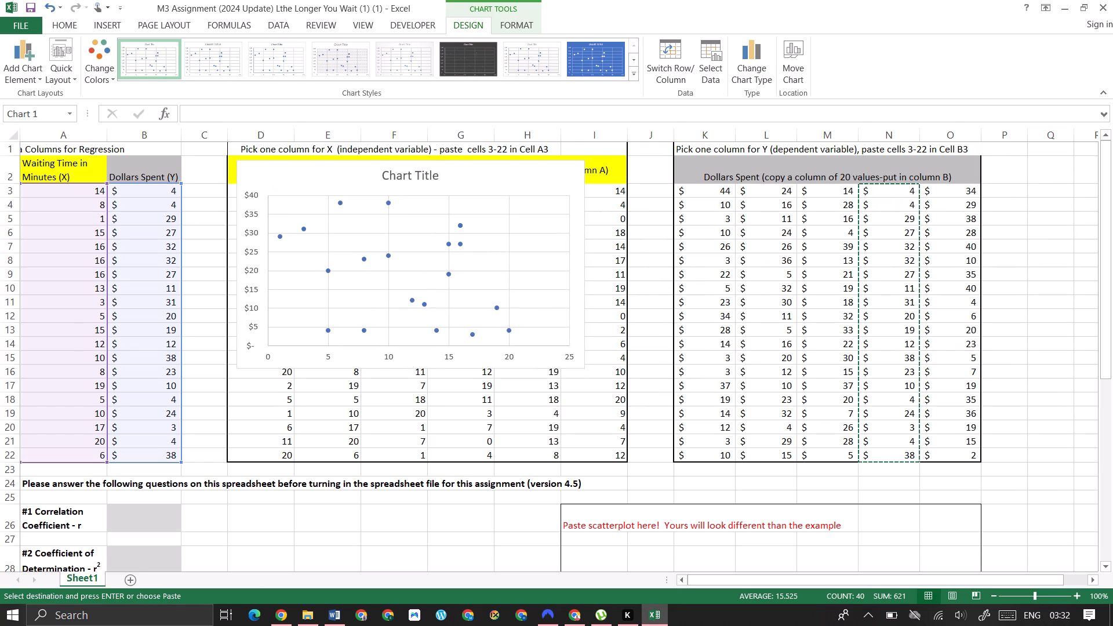
pyautogui.moveTo(361, 176); pyautogui.dragTo(337, 165)
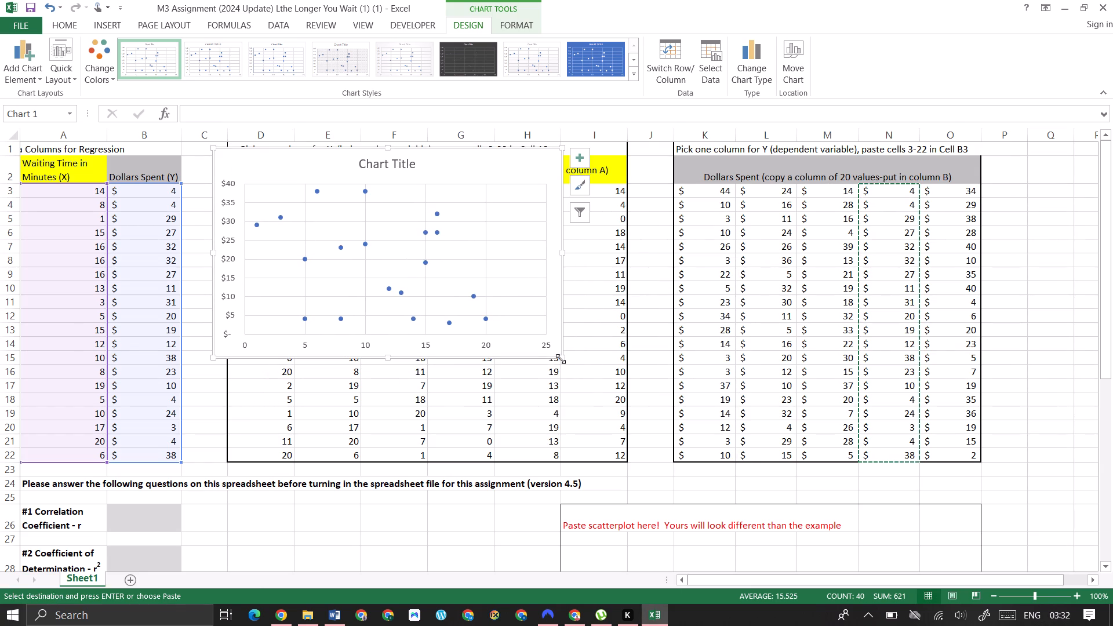
pyautogui.moveTo(561, 359); pyautogui.dragTo(593, 400)
pyautogui.moveTo(348, 154); pyautogui.dragTo(363, 168)
# Switch to the YouTube video and watch how axis titles and a trendline are added to the scatter chart.
pyautogui.click(267, 618)
pyautogui.click(281, 623)
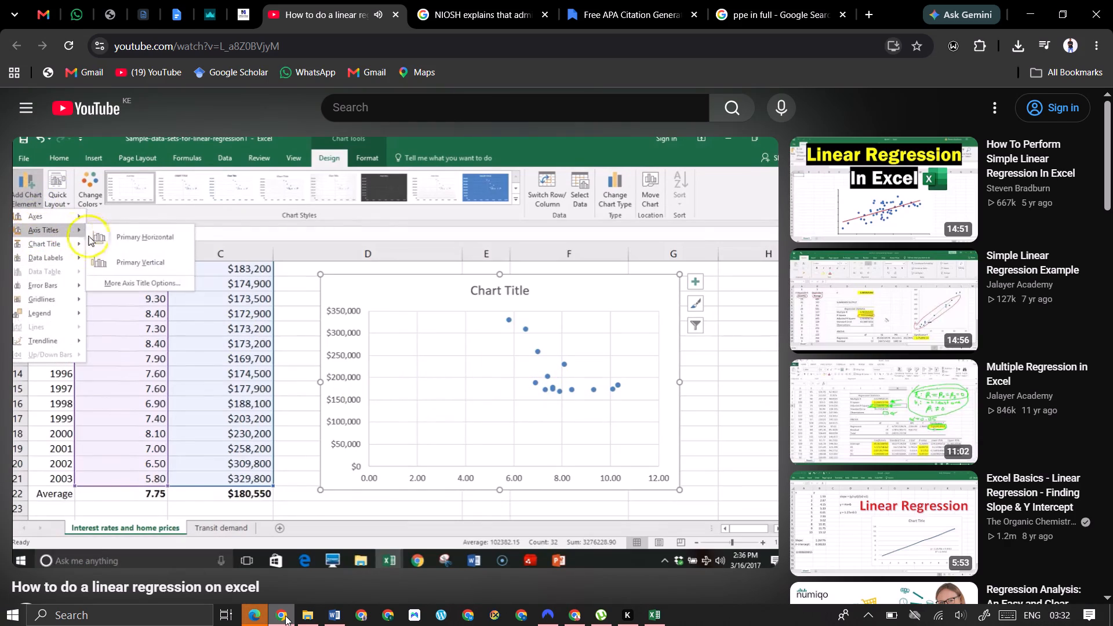
pyautogui.click(246, 358)
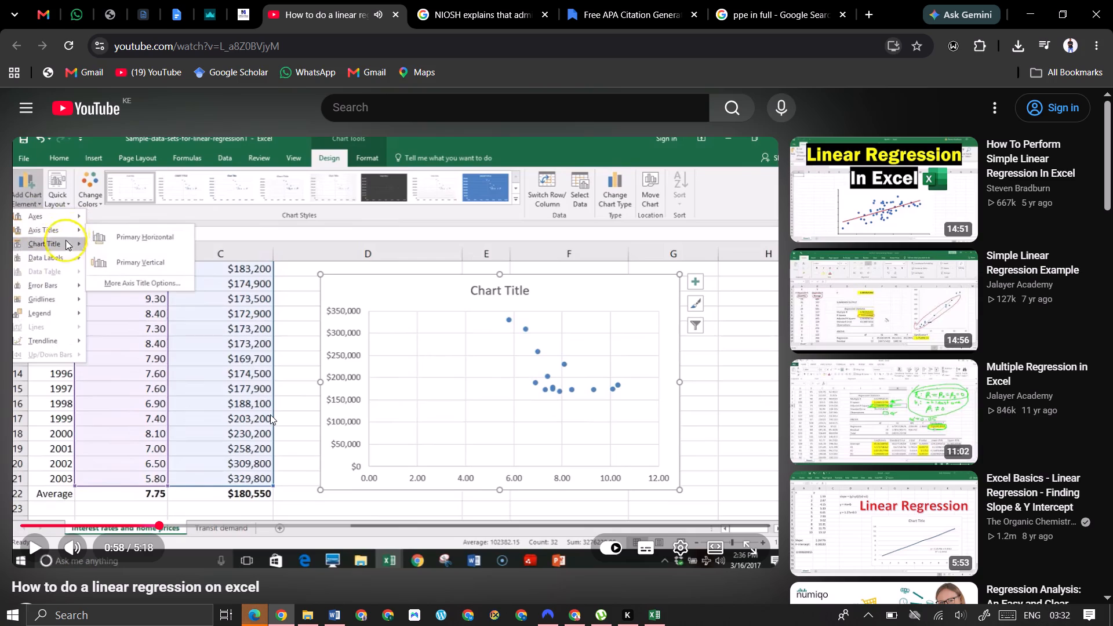
pyautogui.click(295, 402)
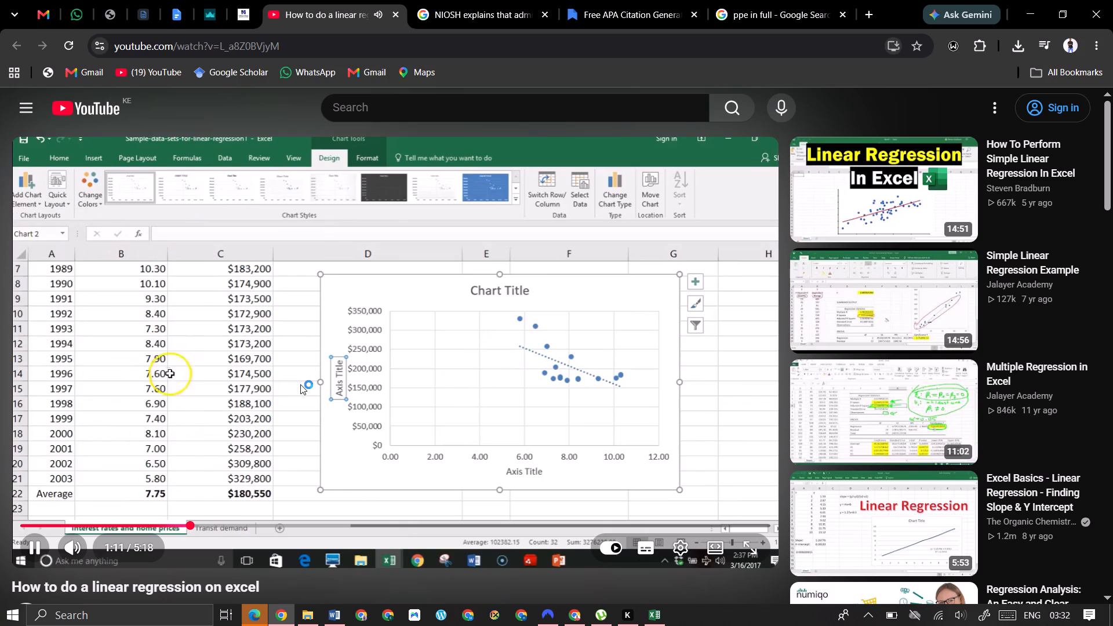
pyautogui.click(294, 371)
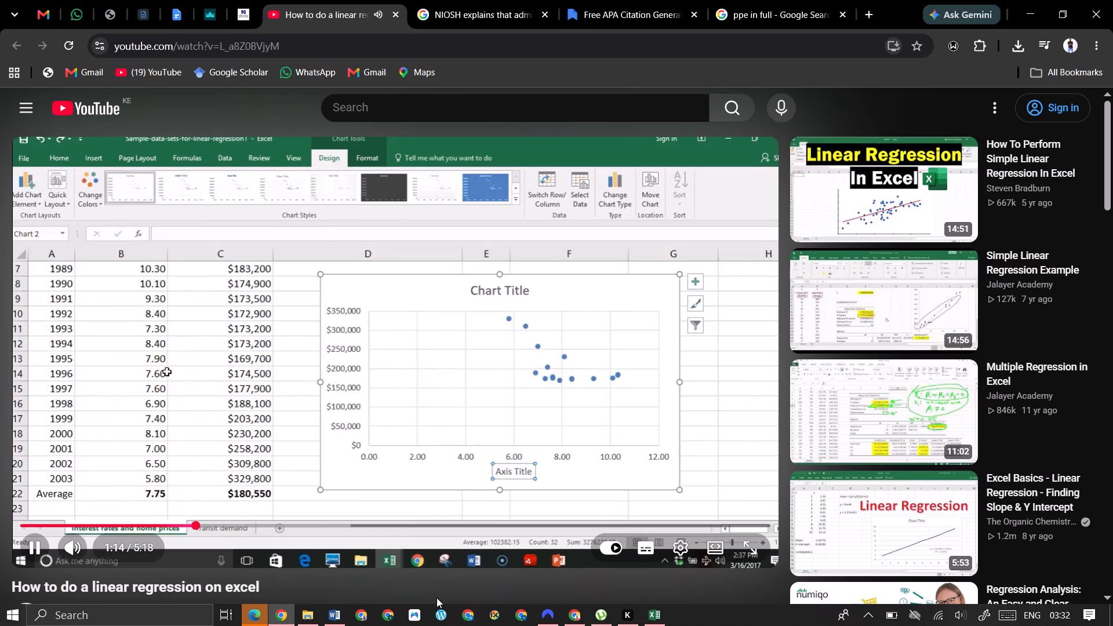
# Back in Excel, add primary horizontal and primary vertical axis titles to the scatter chart.
pyautogui.click(645, 614)
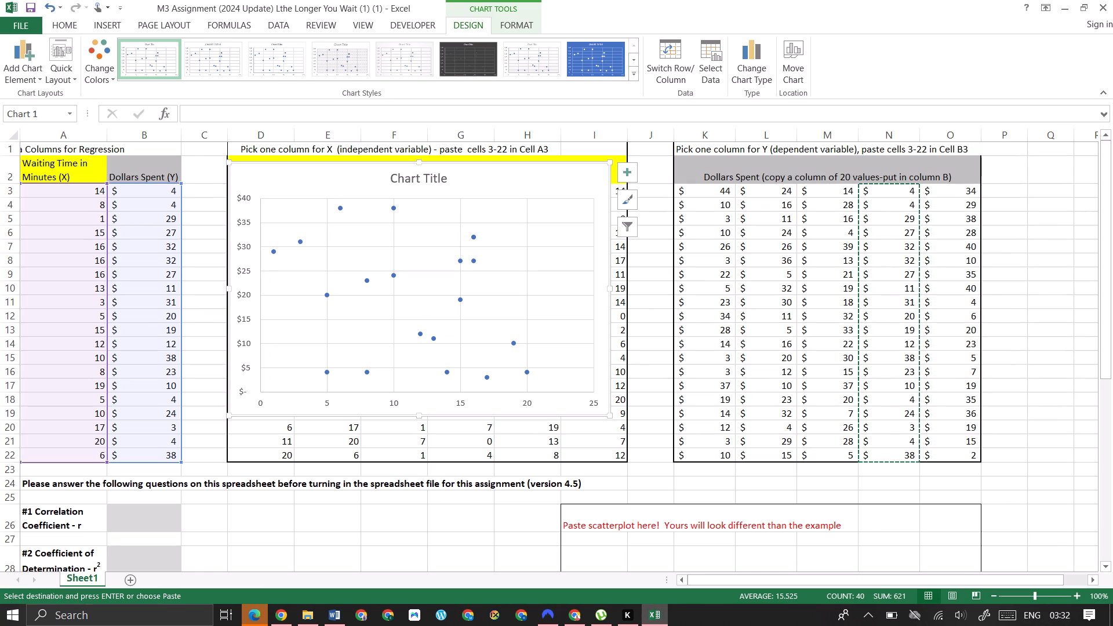
pyautogui.click(28, 78)
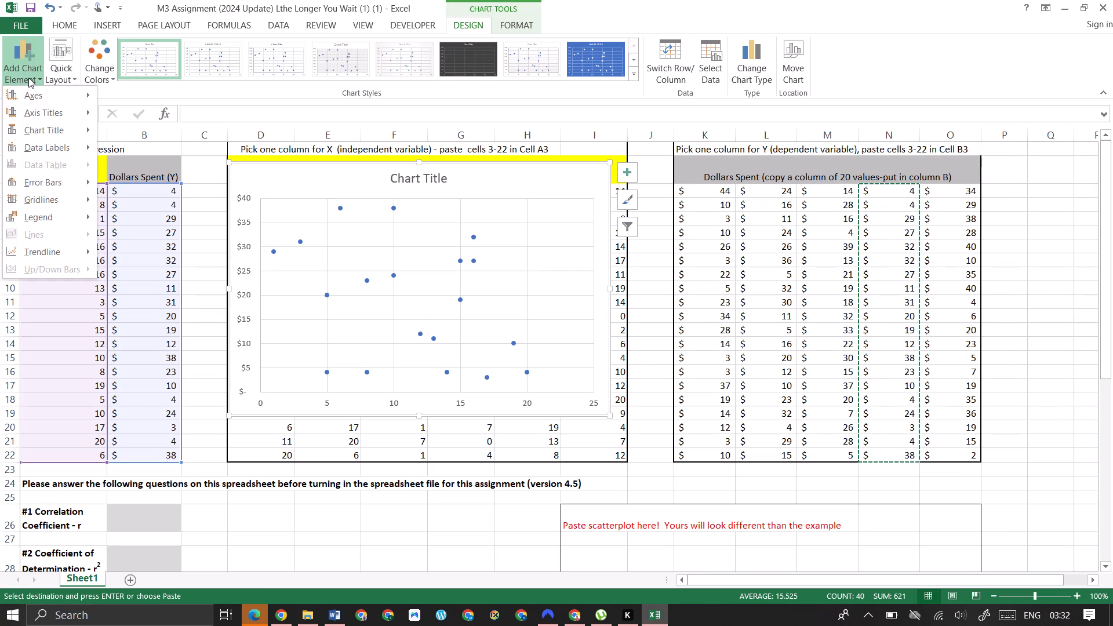
pyautogui.click(59, 116)
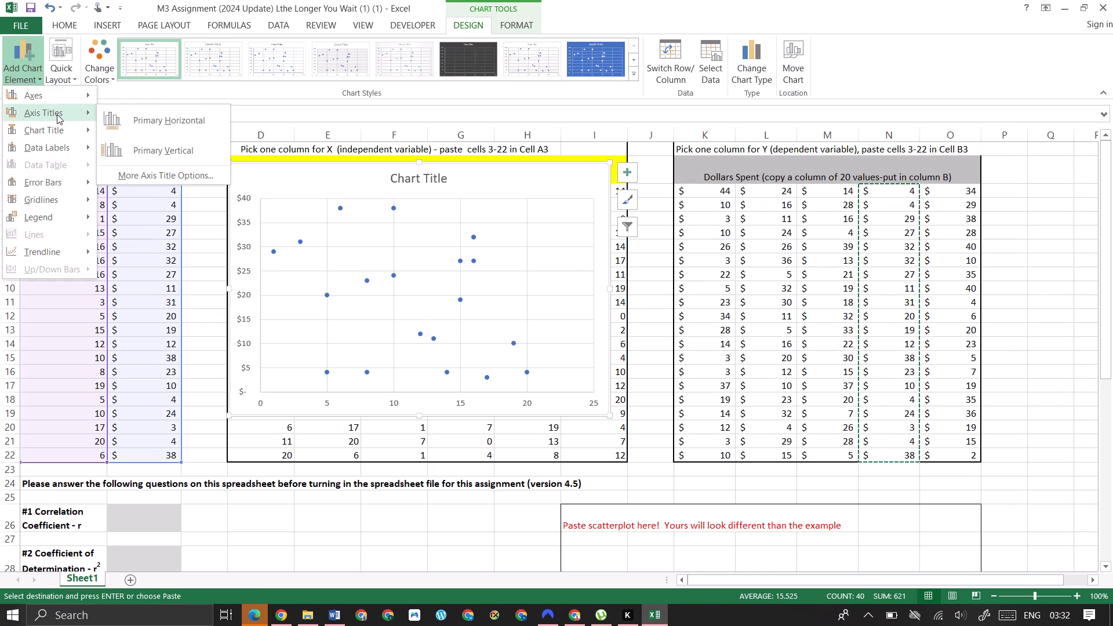
pyautogui.click(84, 112)
pyautogui.click(133, 123)
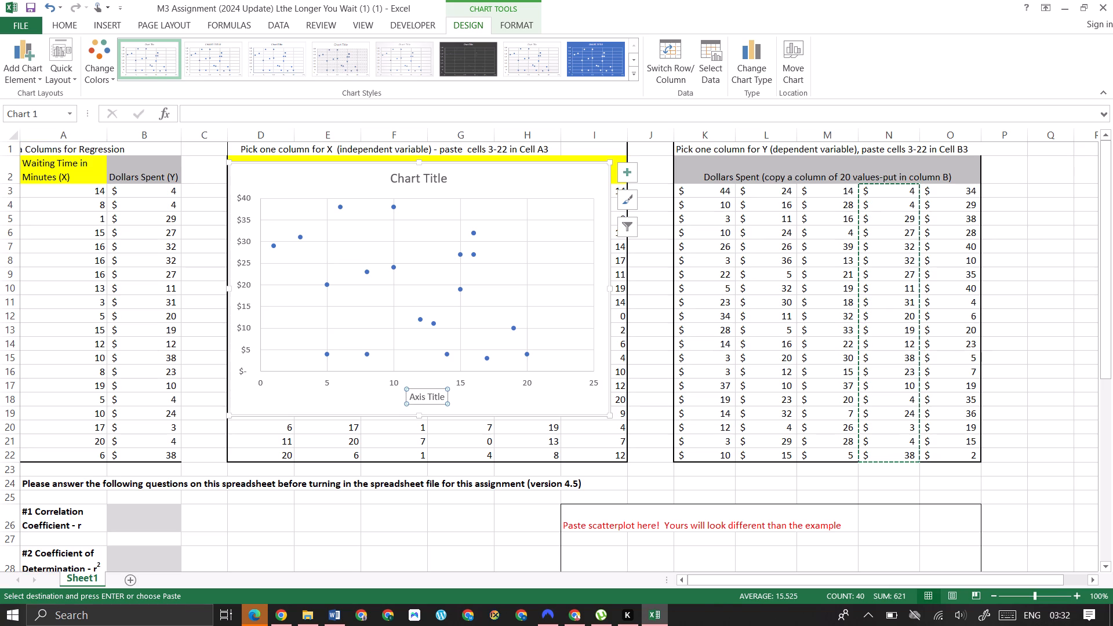
pyautogui.click(46, 74)
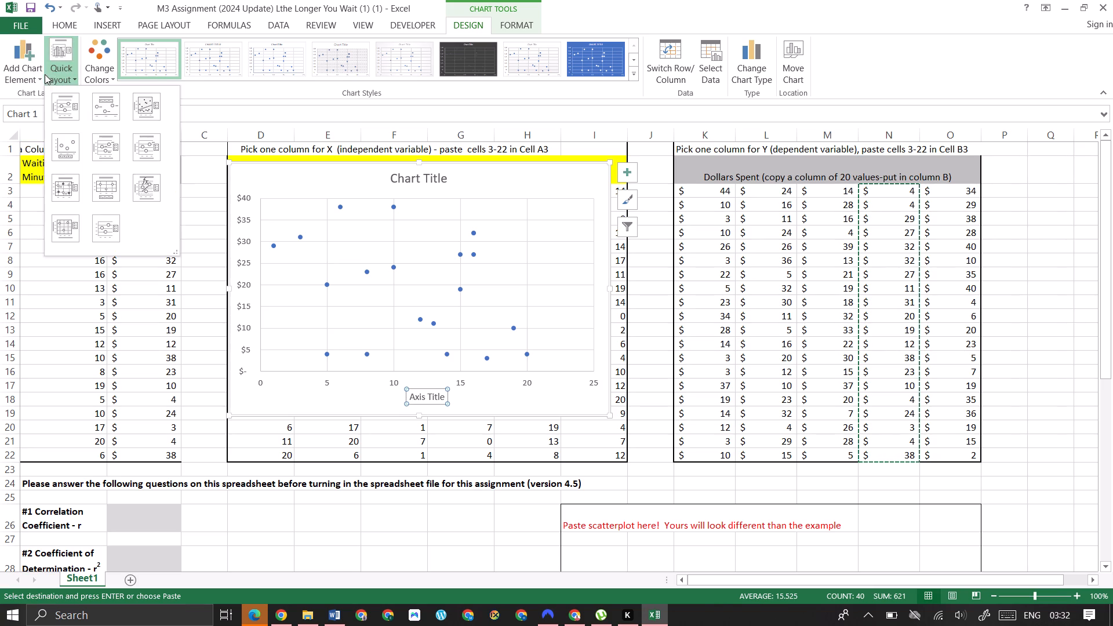
pyautogui.click(31, 74)
pyautogui.click(74, 112)
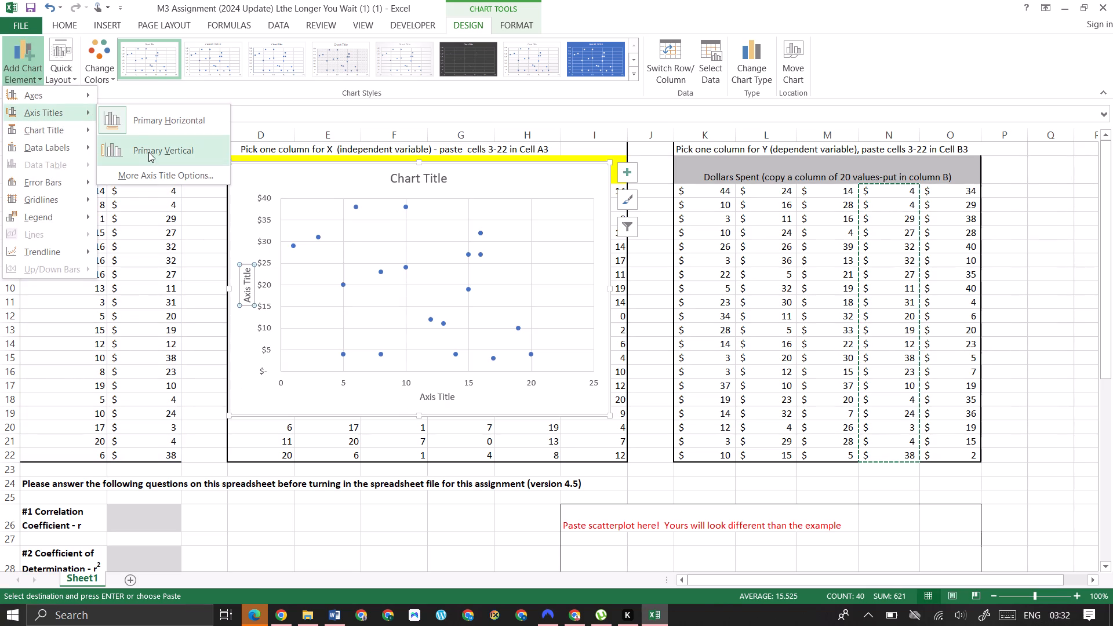
pyautogui.click(148, 152)
# Add a linear trendline to the scatter chart.
pyautogui.click(23, 82)
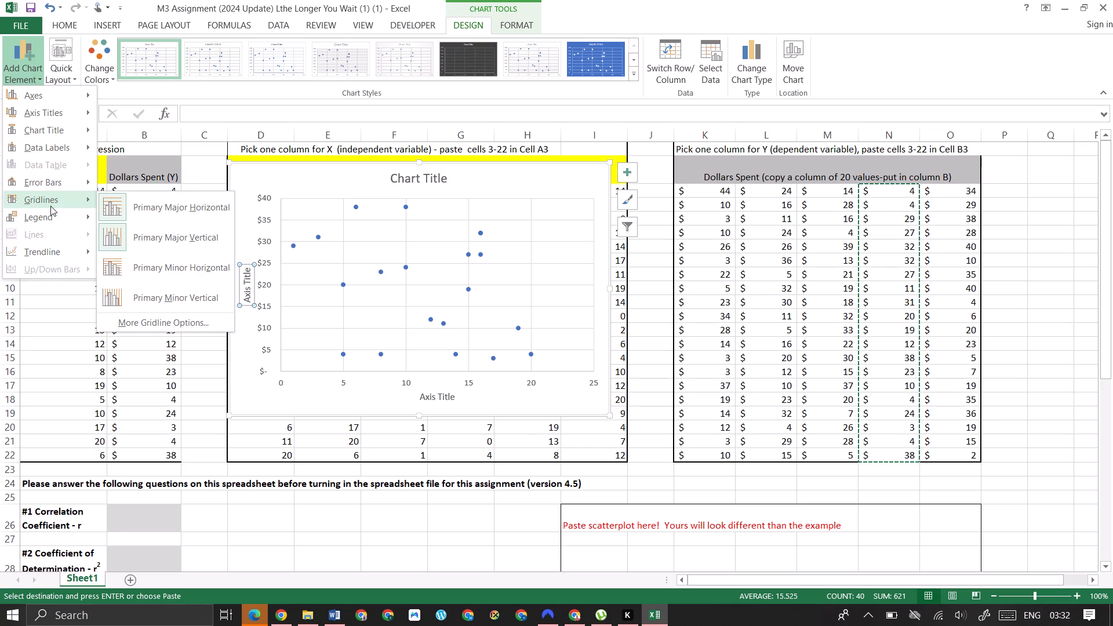
pyautogui.click(71, 253)
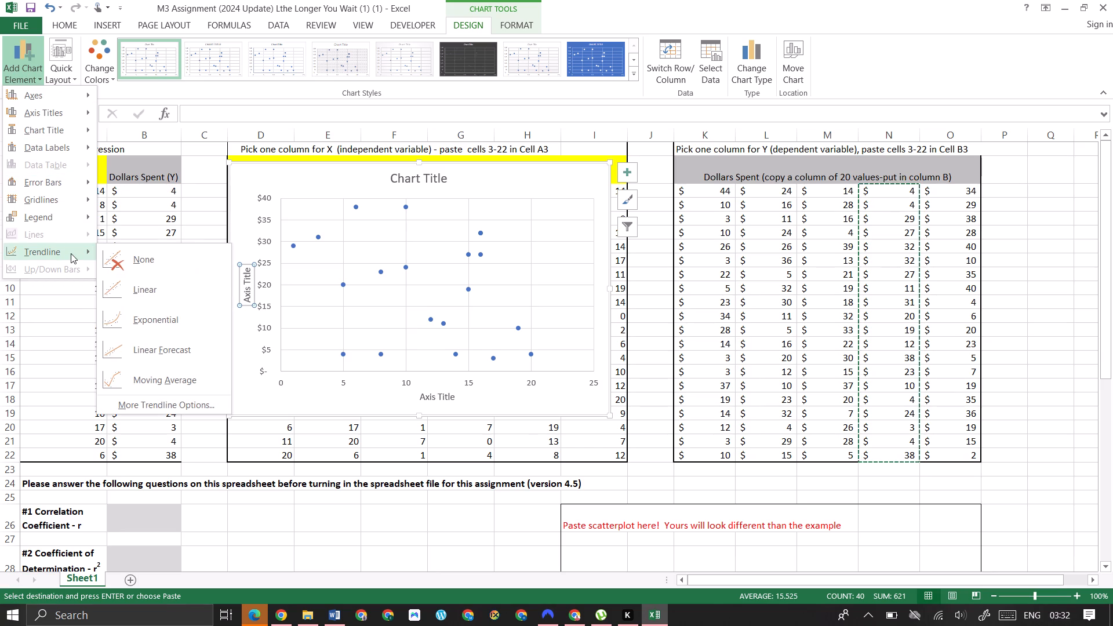
pyautogui.click(137, 287)
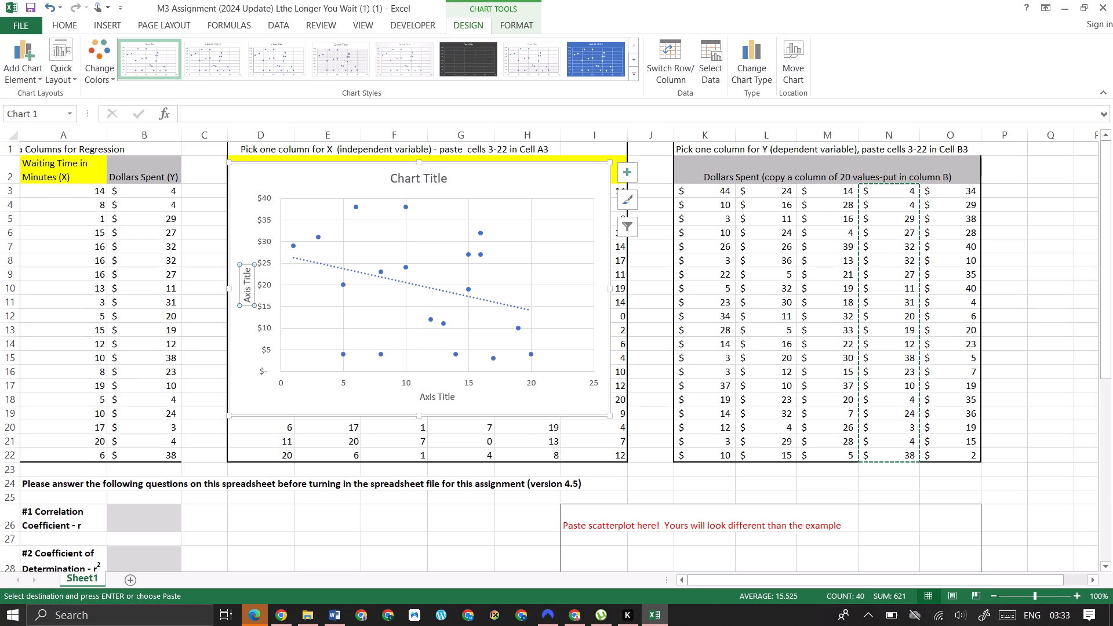
# Watch how the YouTube video displays the regression equation and R² on the chart, and return to the Excel assignment.
pyautogui.click(284, 625)
pyautogui.click(326, 353)
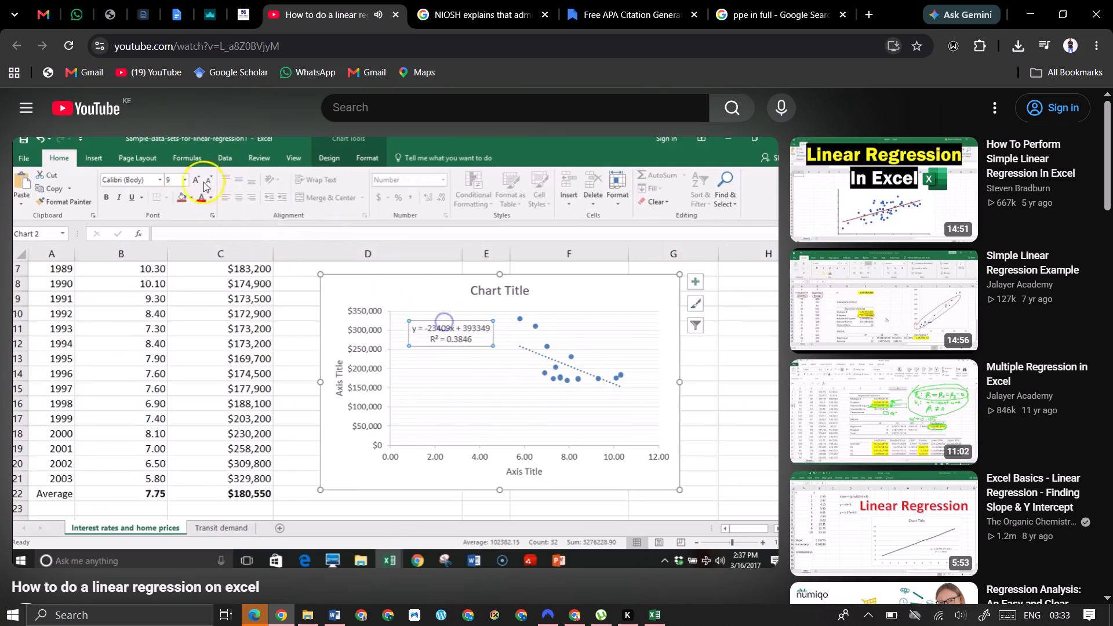
pyautogui.doubleClick(374, 361)
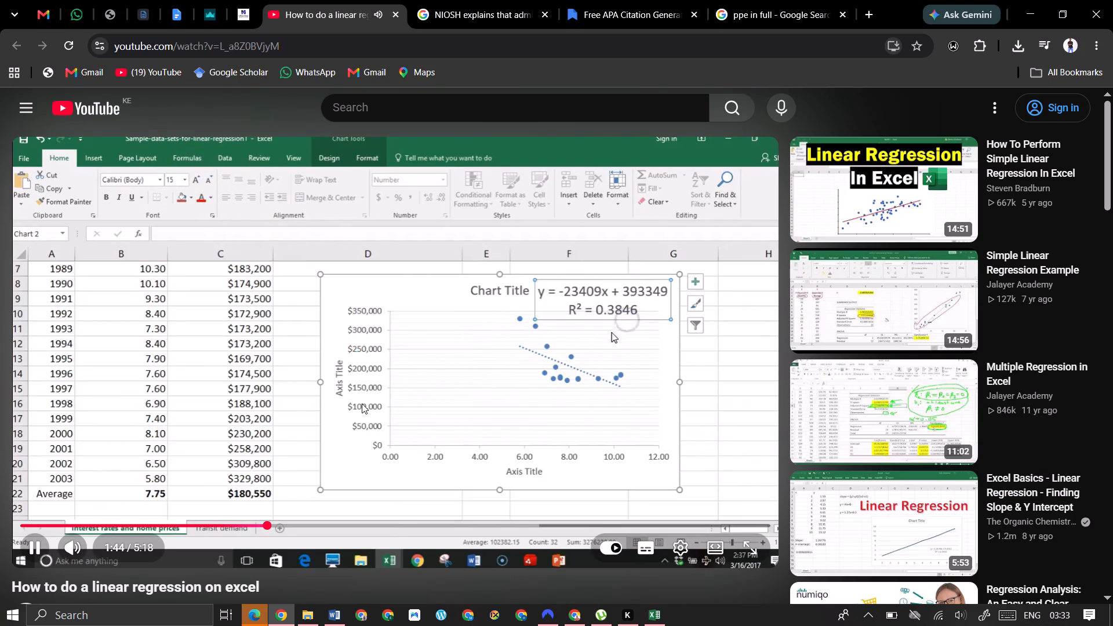
pyautogui.click(328, 382)
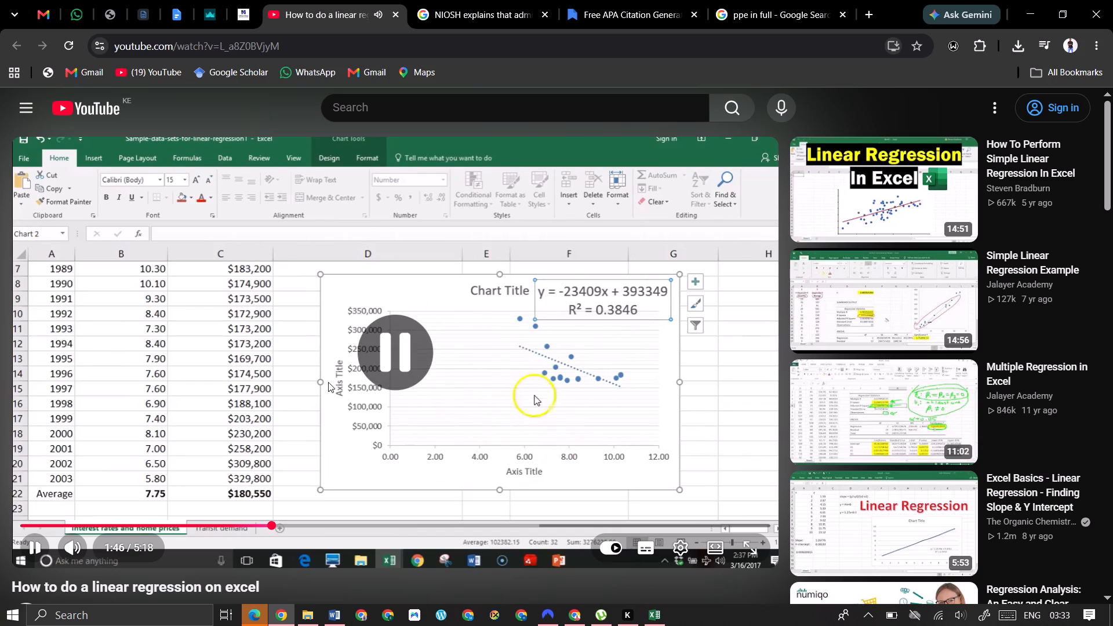
pyautogui.click(645, 613)
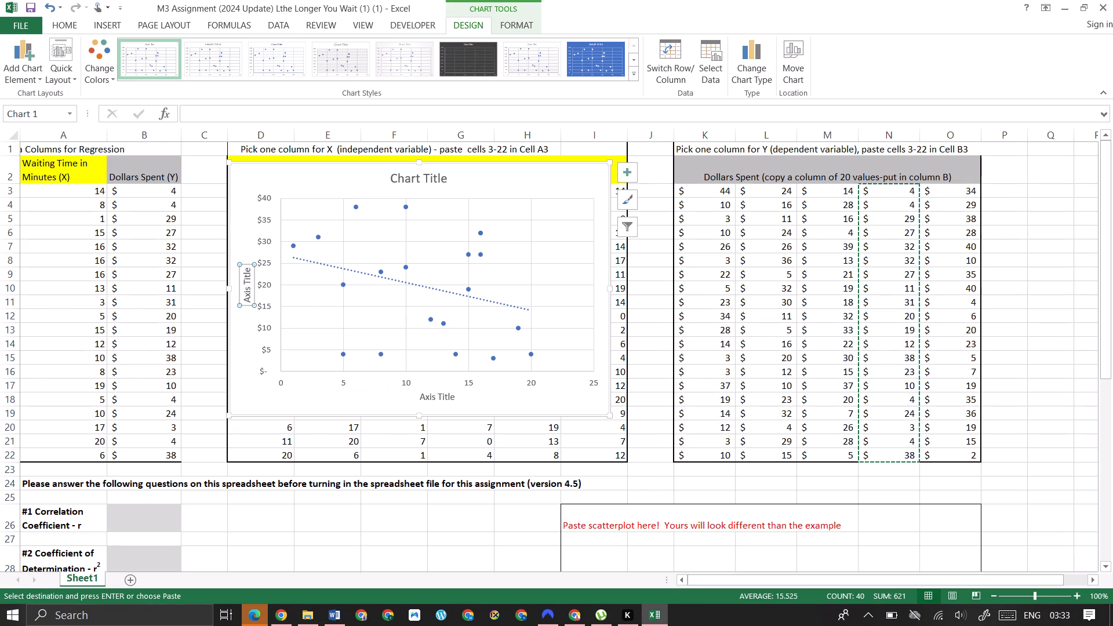
# Apply chart Layout 9 to the scatter chart to display the regression equation and R² value, and select the equation label.
pyautogui.click(70, 82)
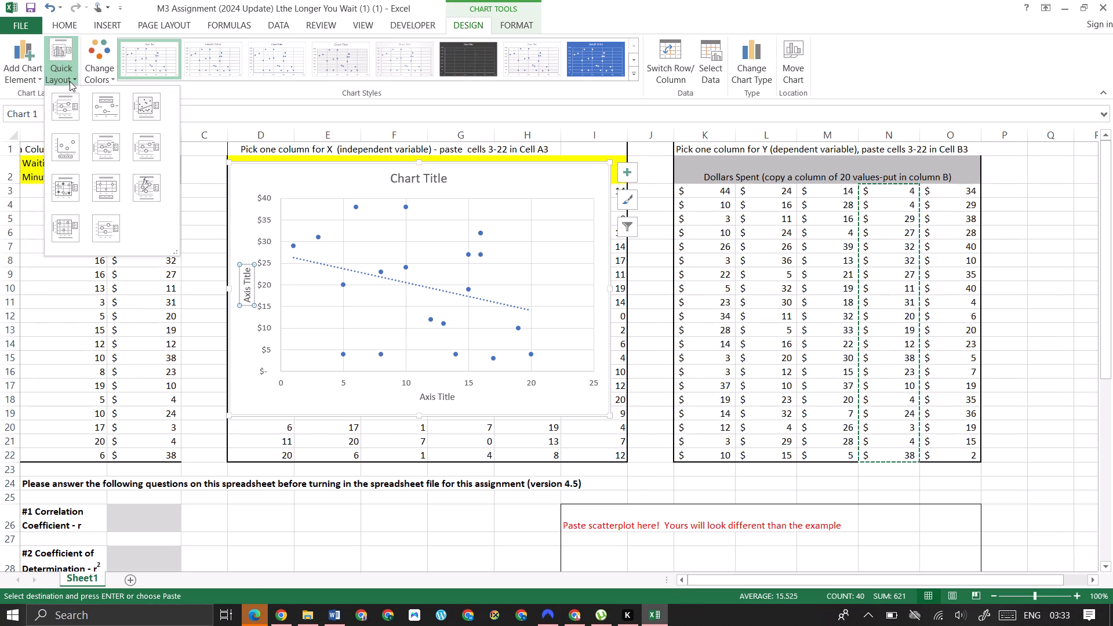
pyautogui.click(152, 187)
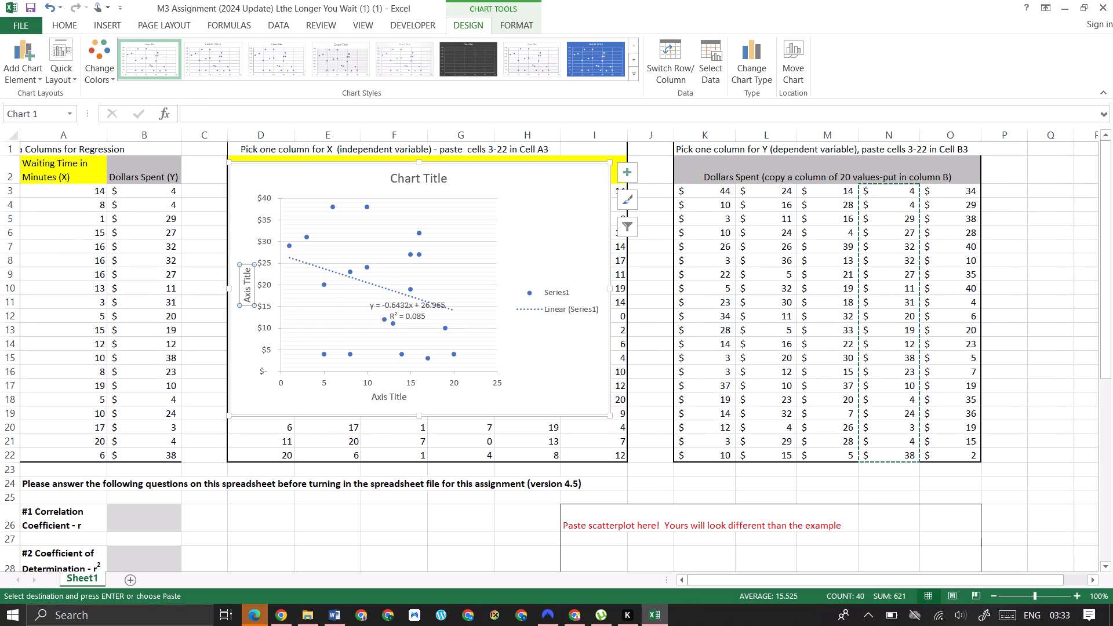
pyautogui.click(399, 311)
pyautogui.doubleClick(399, 311)
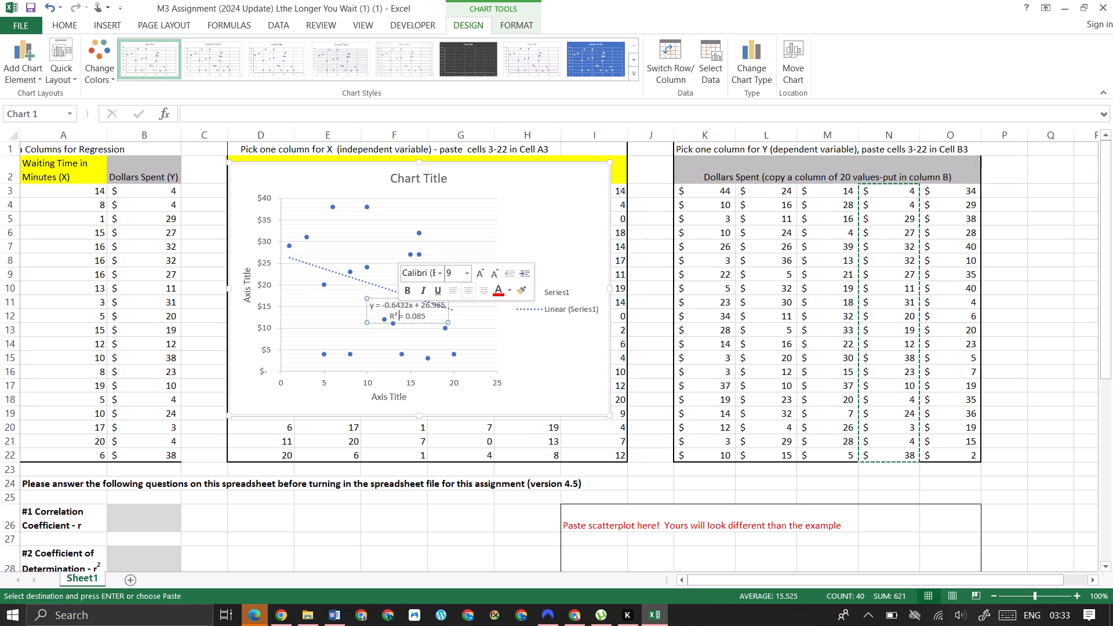
pyautogui.click(399, 311)
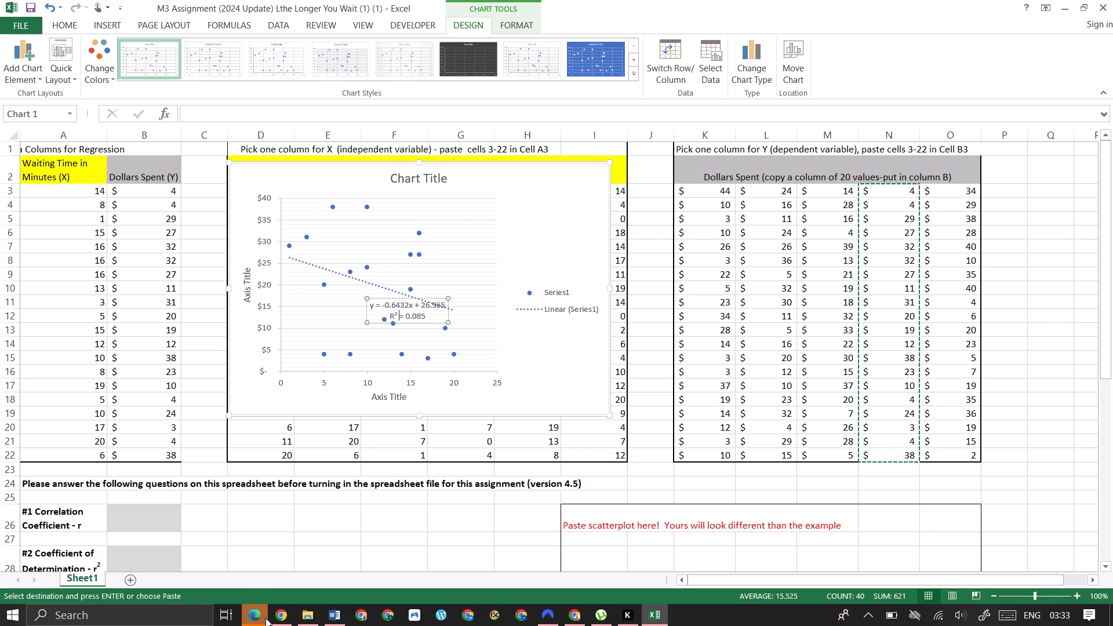
# Switch to the YouTube video and watch how the equation label, axis bounds and trendline are formatted, then return to the Excel chart.
pyautogui.click(275, 622)
pyautogui.click(284, 360)
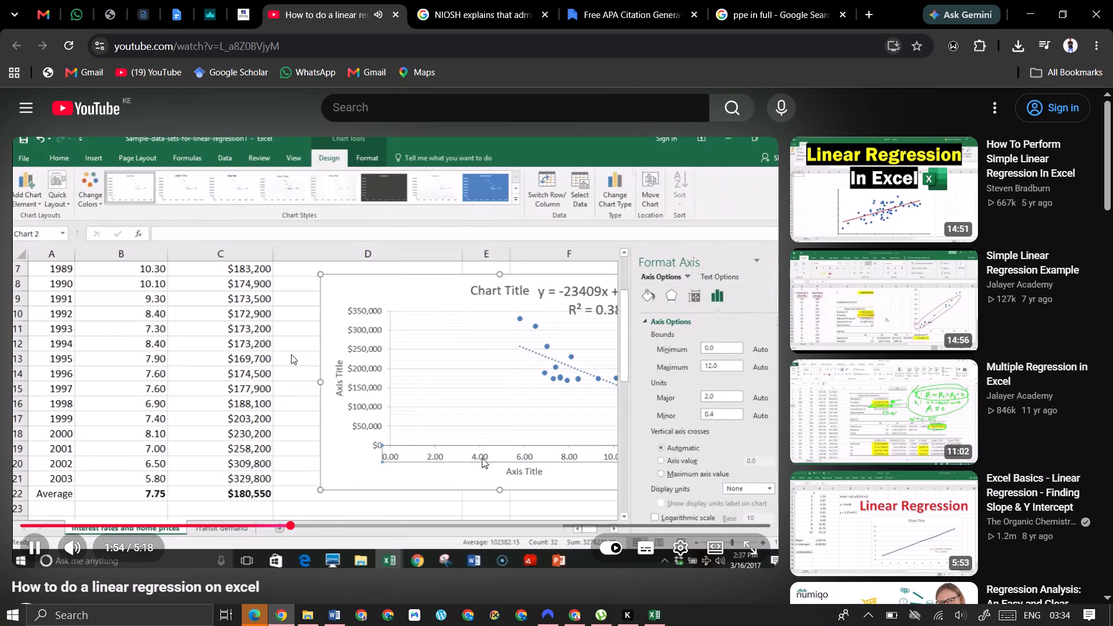
pyautogui.click(289, 315)
pyautogui.click(648, 617)
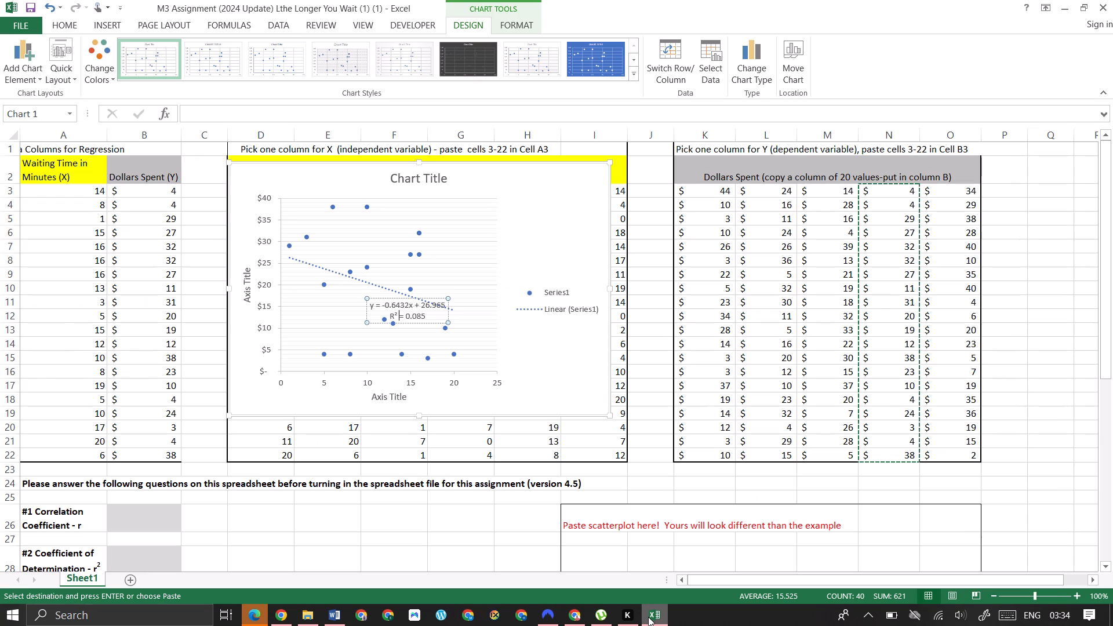
pyautogui.click(648, 617)
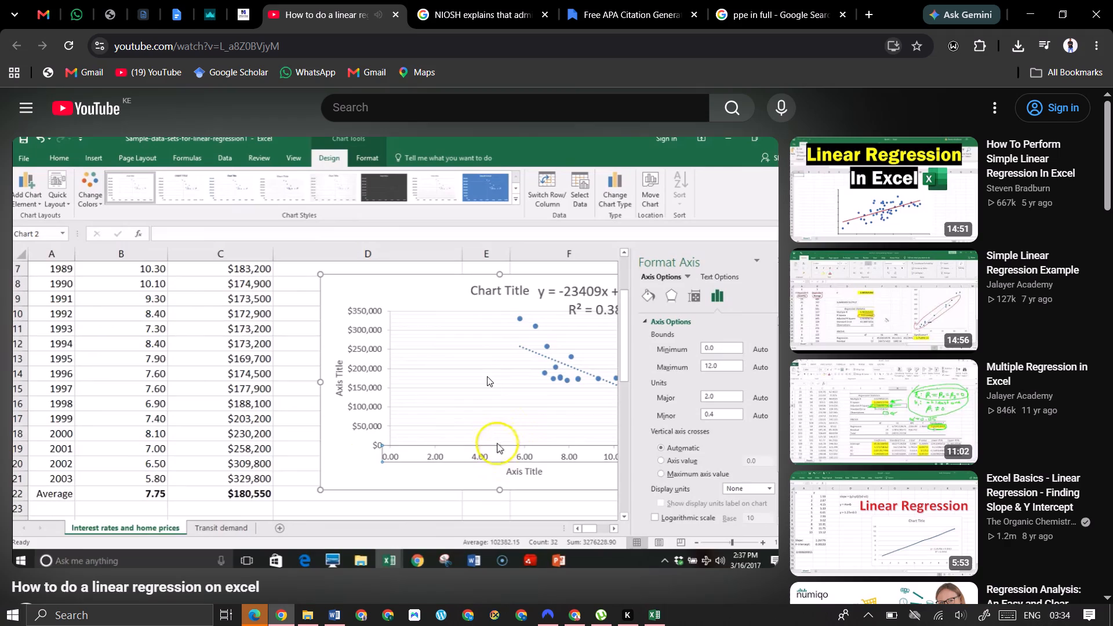
pyautogui.click(487, 376)
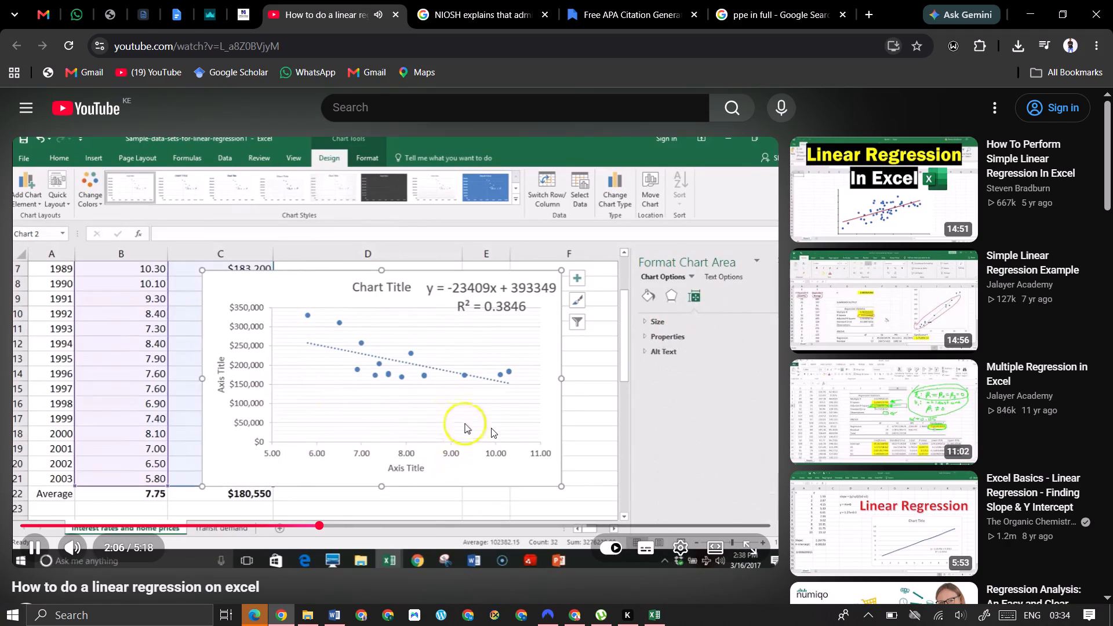
pyautogui.click(646, 621)
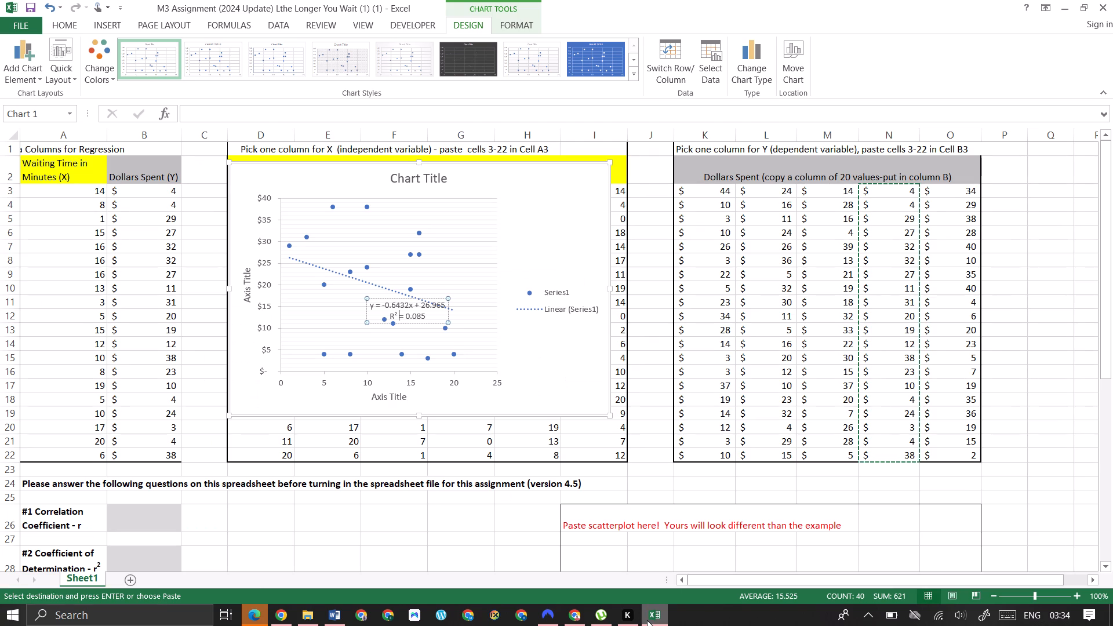
pyautogui.click(647, 620)
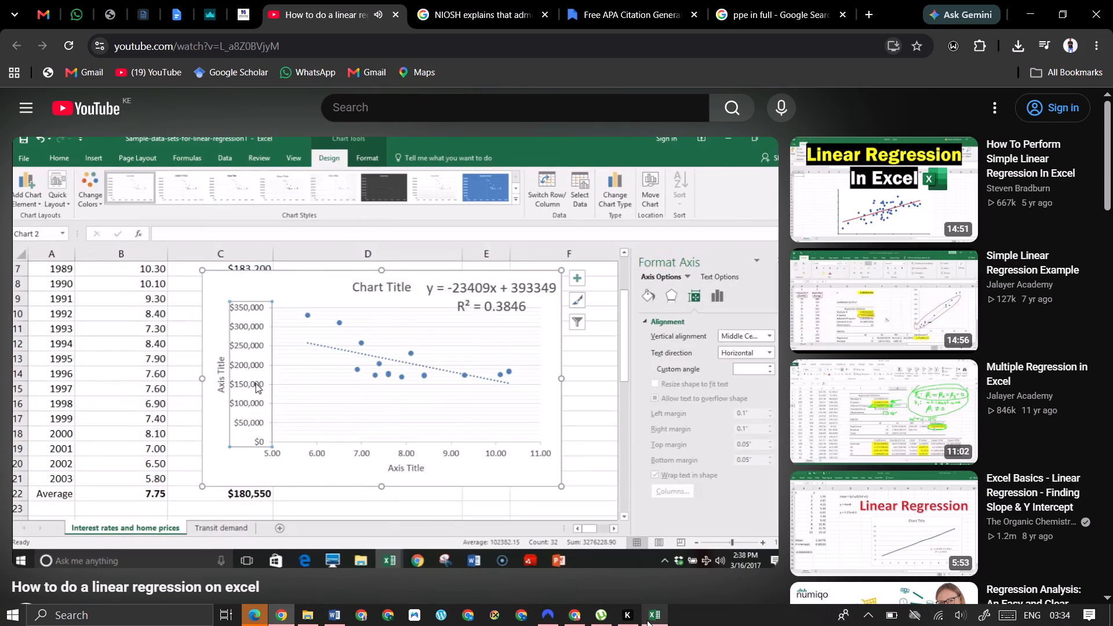
pyautogui.click(647, 620)
pyautogui.click(647, 620)
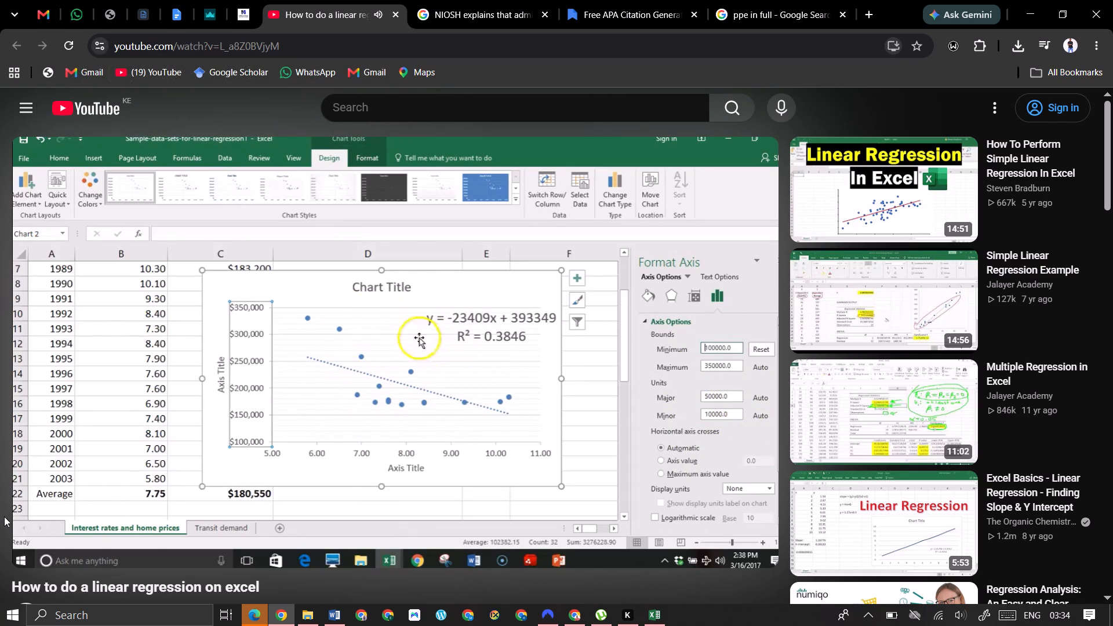
pyautogui.click(661, 615)
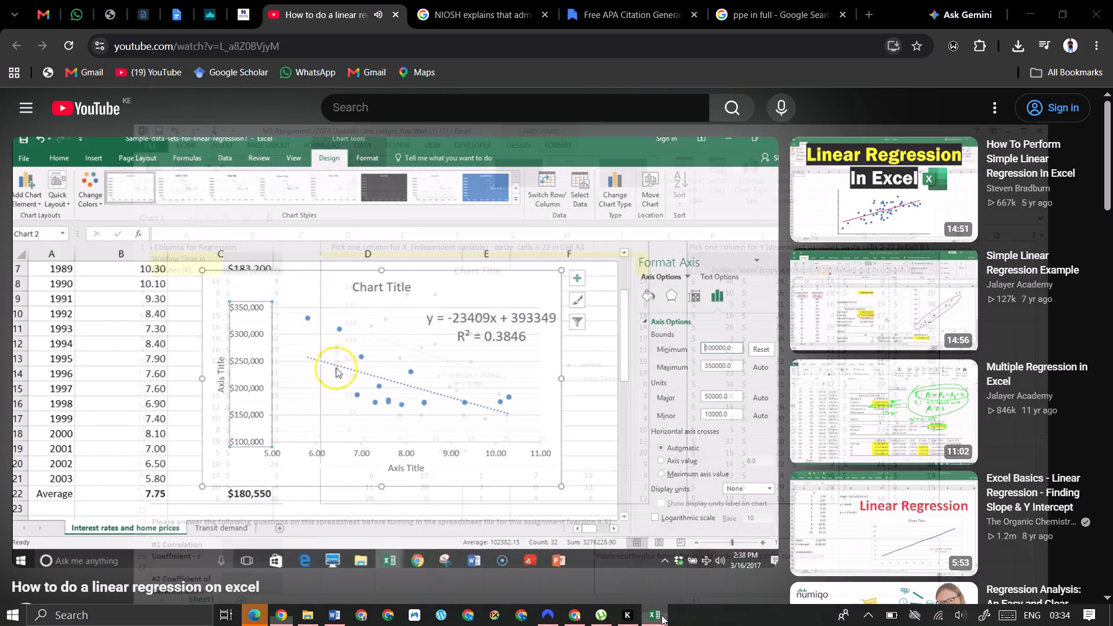
pyautogui.click(661, 615)
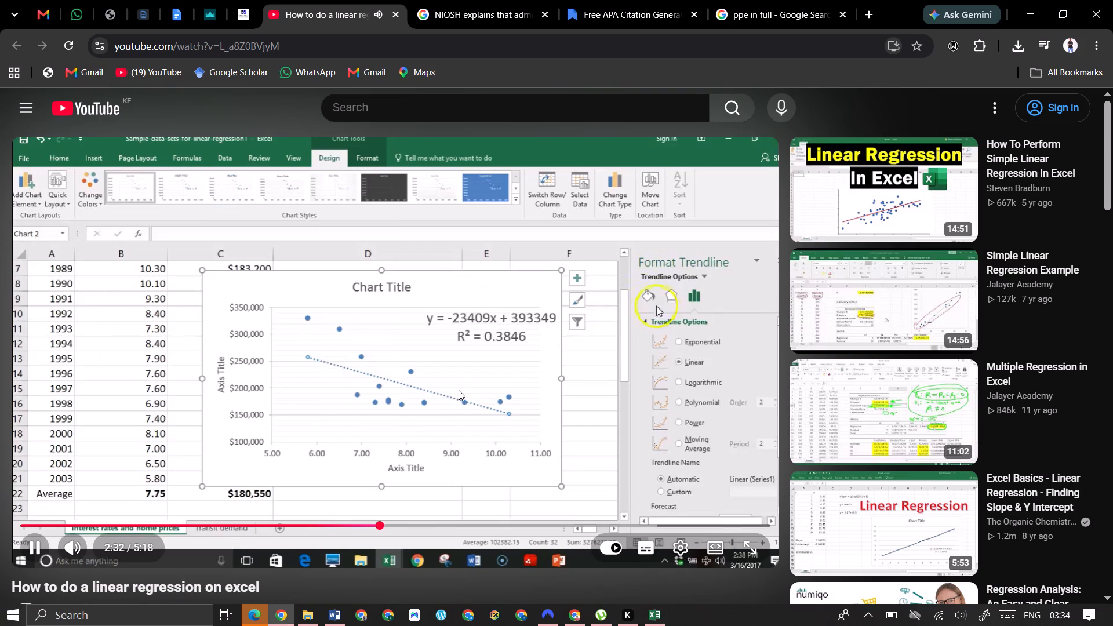
pyautogui.click(430, 374)
pyautogui.click(649, 618)
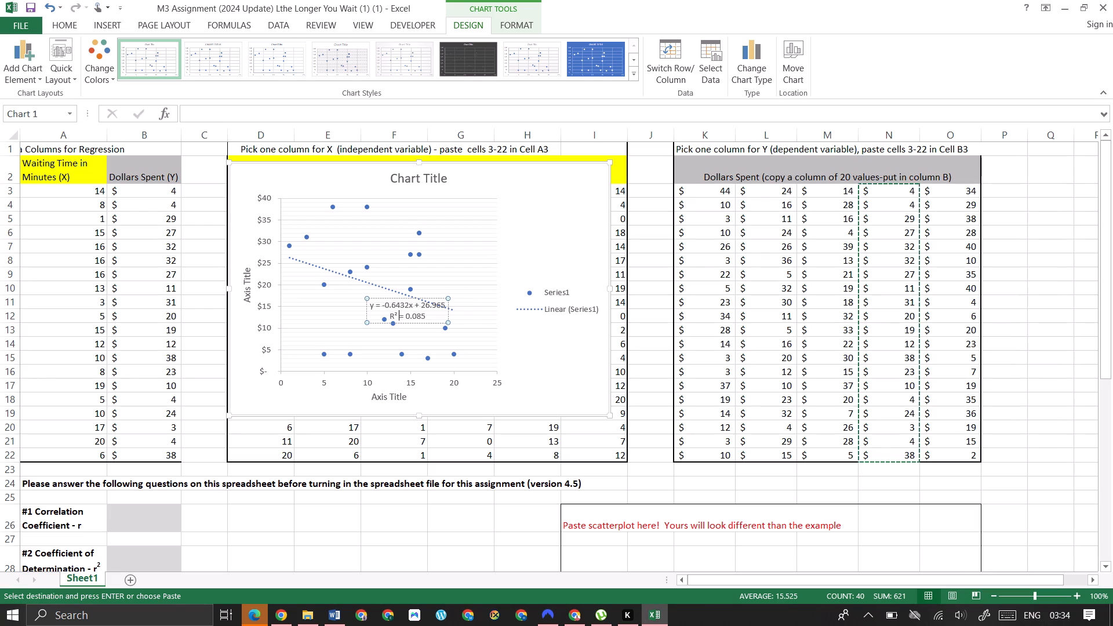
# Open the trendline's line formatting options and check in the YouTube video how the trendline colour is changed.
pyautogui.doubleClick(361, 282)
pyautogui.doubleClick(361, 280)
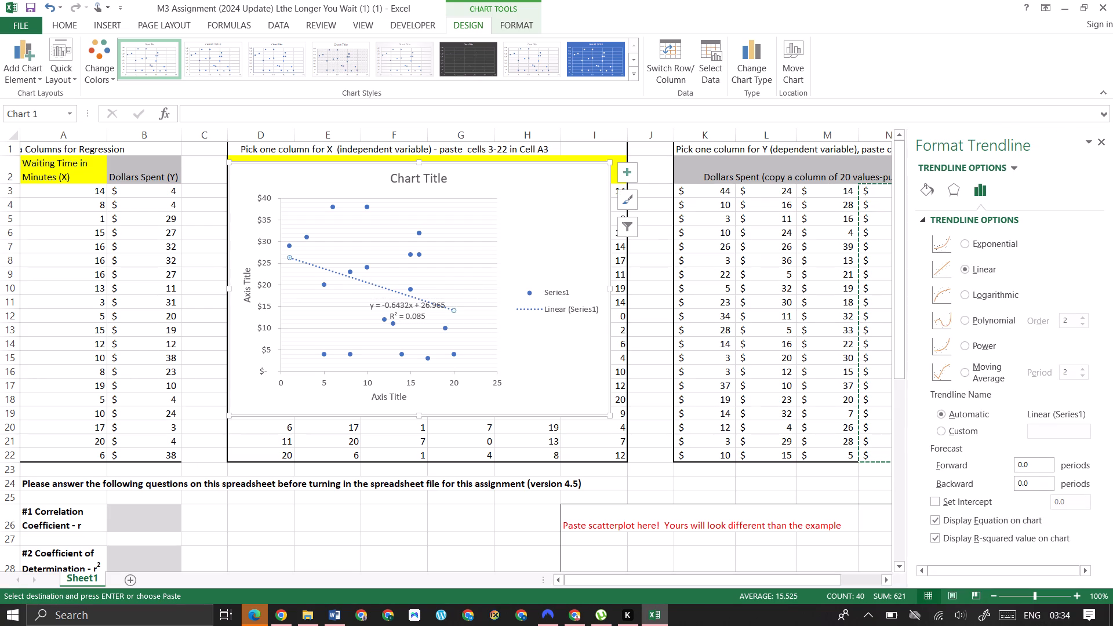
pyautogui.click(933, 195)
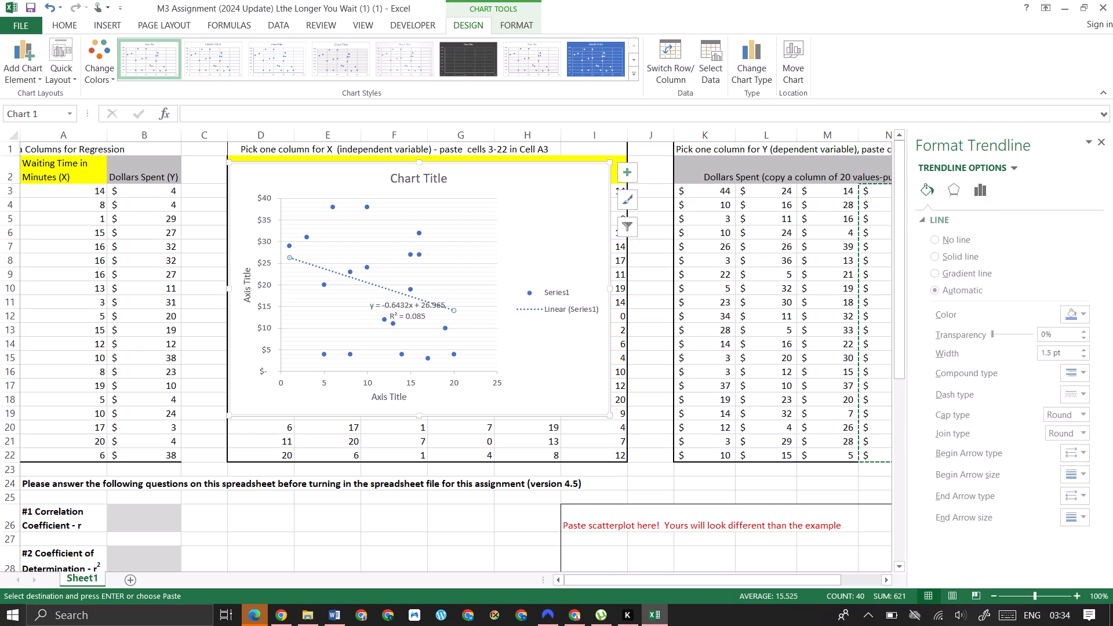
pyautogui.click(287, 614)
pyautogui.click(305, 362)
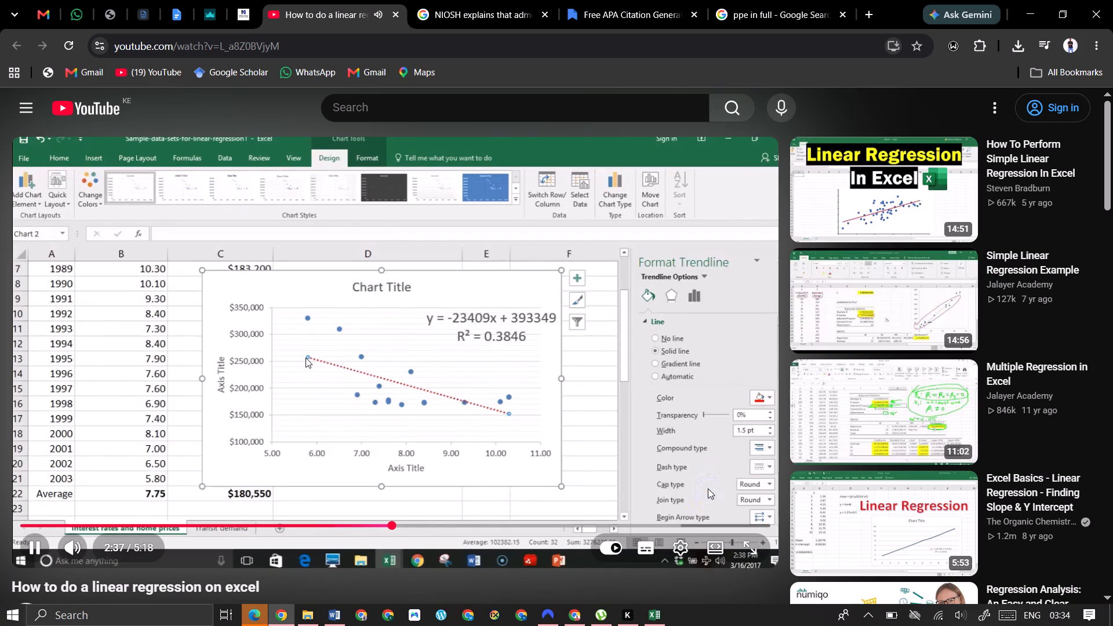
pyautogui.click(305, 357)
pyautogui.click(655, 624)
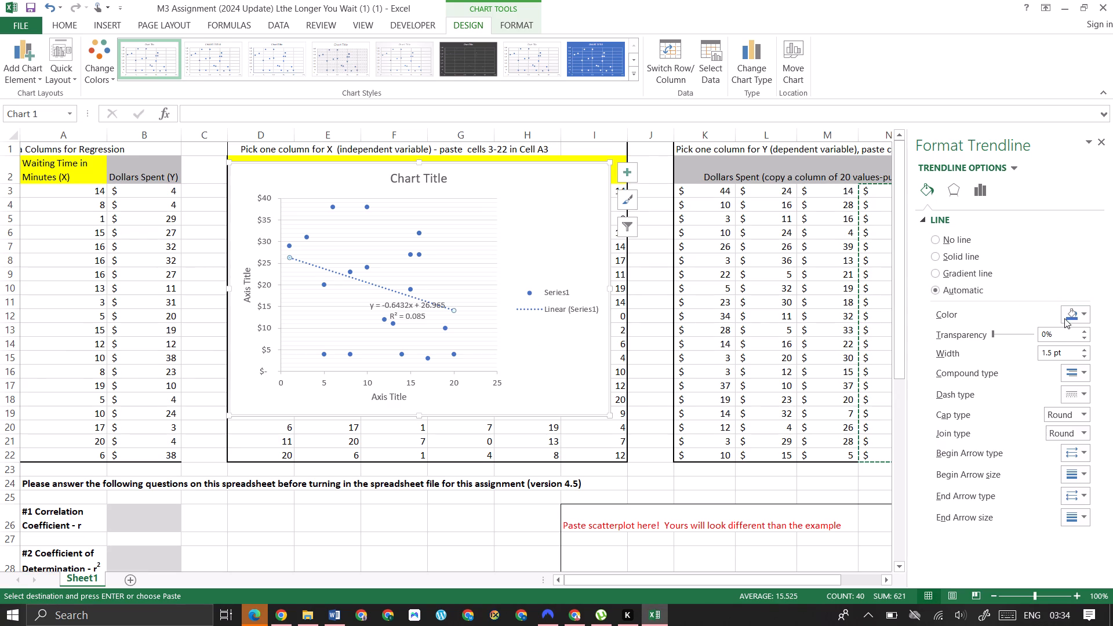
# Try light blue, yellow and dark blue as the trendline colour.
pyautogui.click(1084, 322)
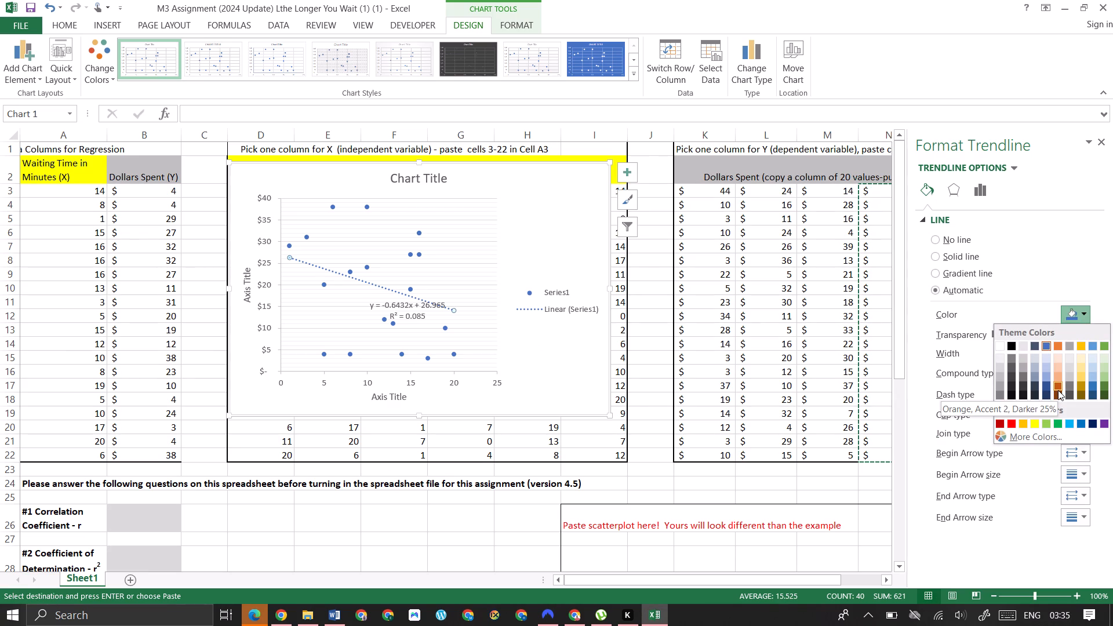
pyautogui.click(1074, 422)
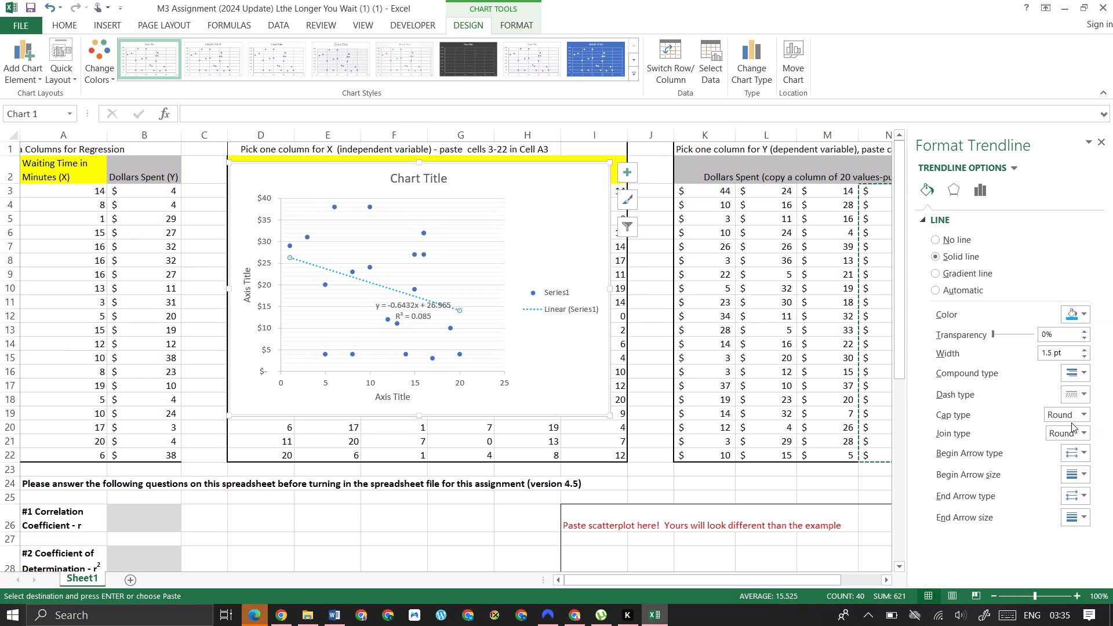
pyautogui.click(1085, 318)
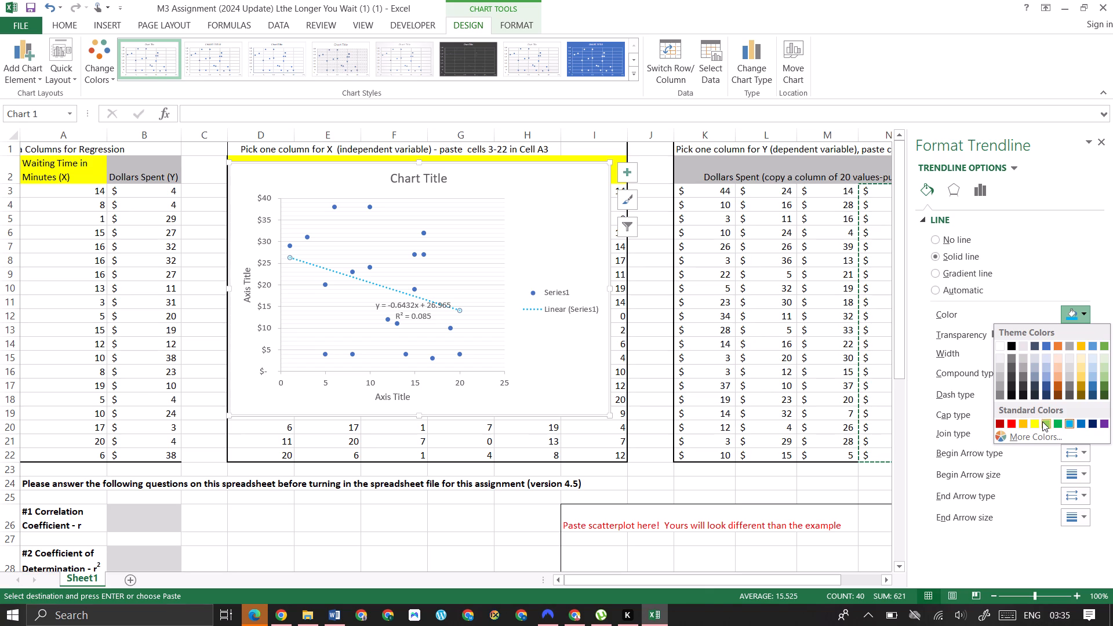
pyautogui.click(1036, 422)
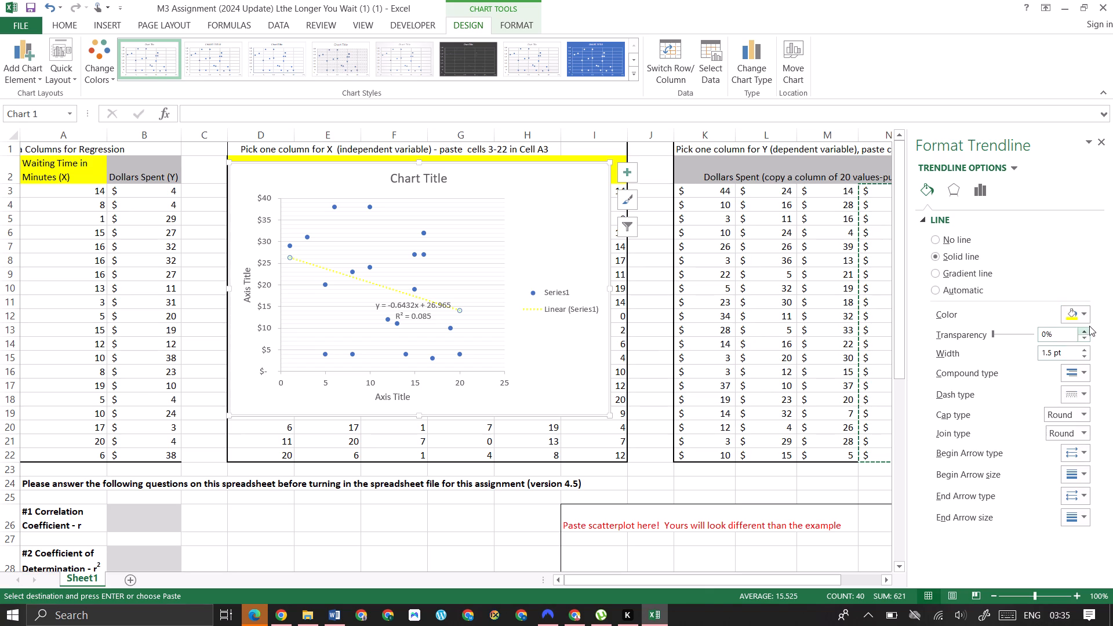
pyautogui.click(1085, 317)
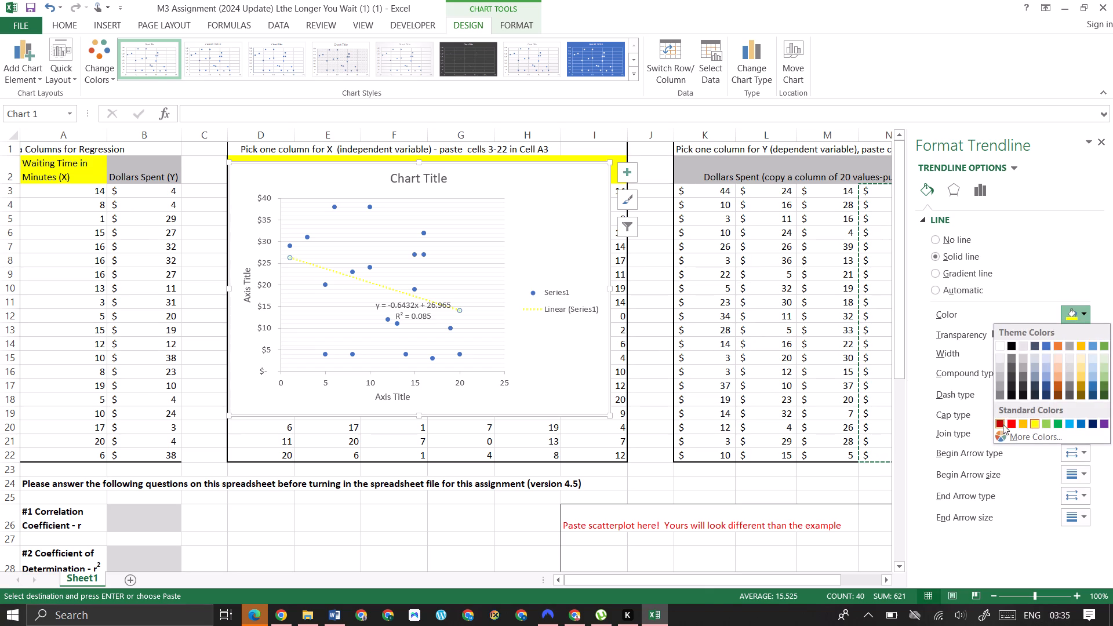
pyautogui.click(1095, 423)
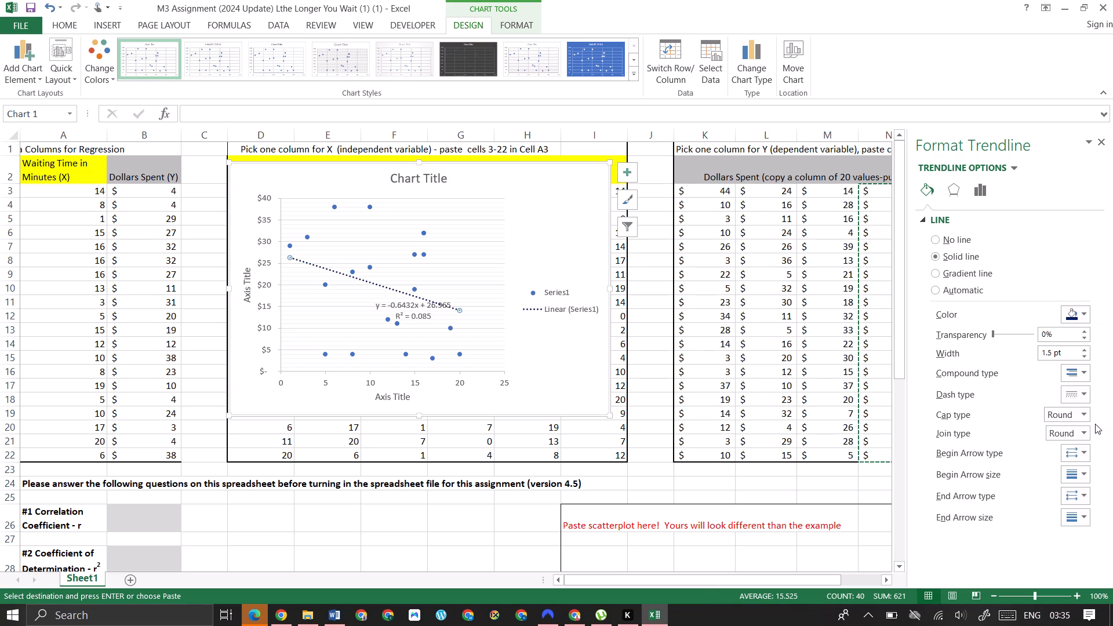
# Set the trendline colour to Orange, Accent 2, Darker 25%.
pyautogui.click(1083, 316)
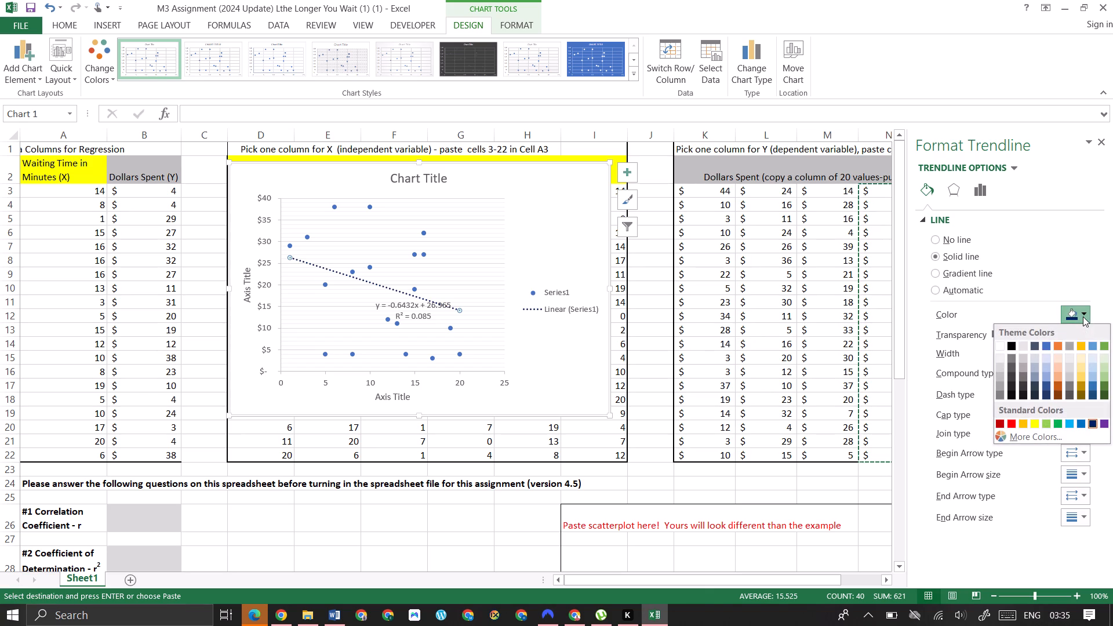
pyautogui.click(1059, 384)
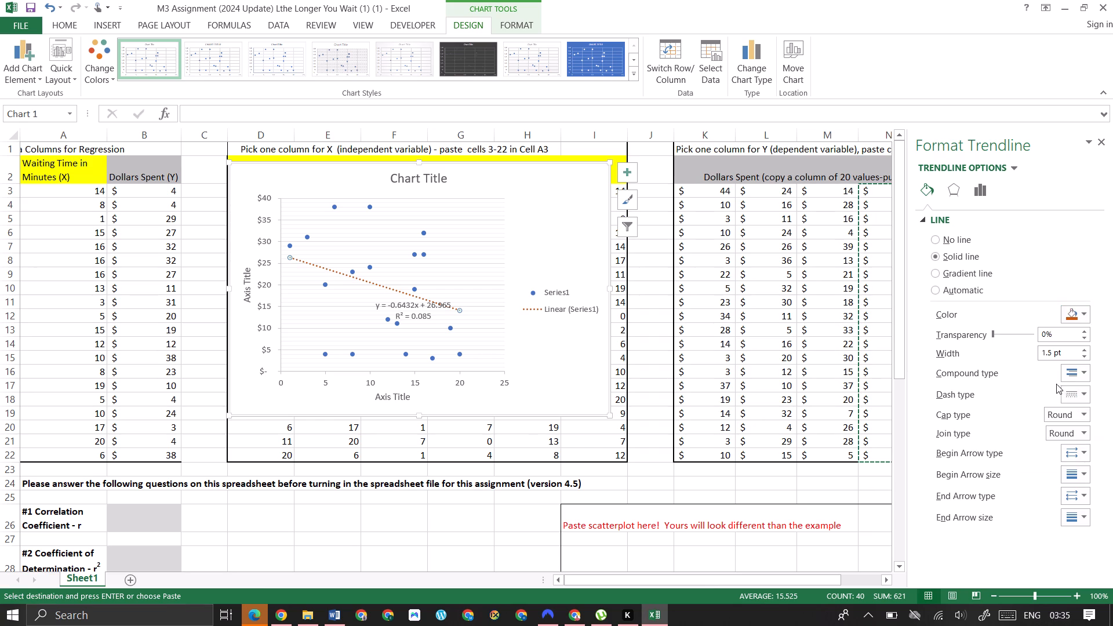
# Following the trendline width changes shown in the YouTube video, increase the Excel chart's trendline width to 3.25 pt.
pyautogui.click(285, 623)
pyautogui.click(328, 334)
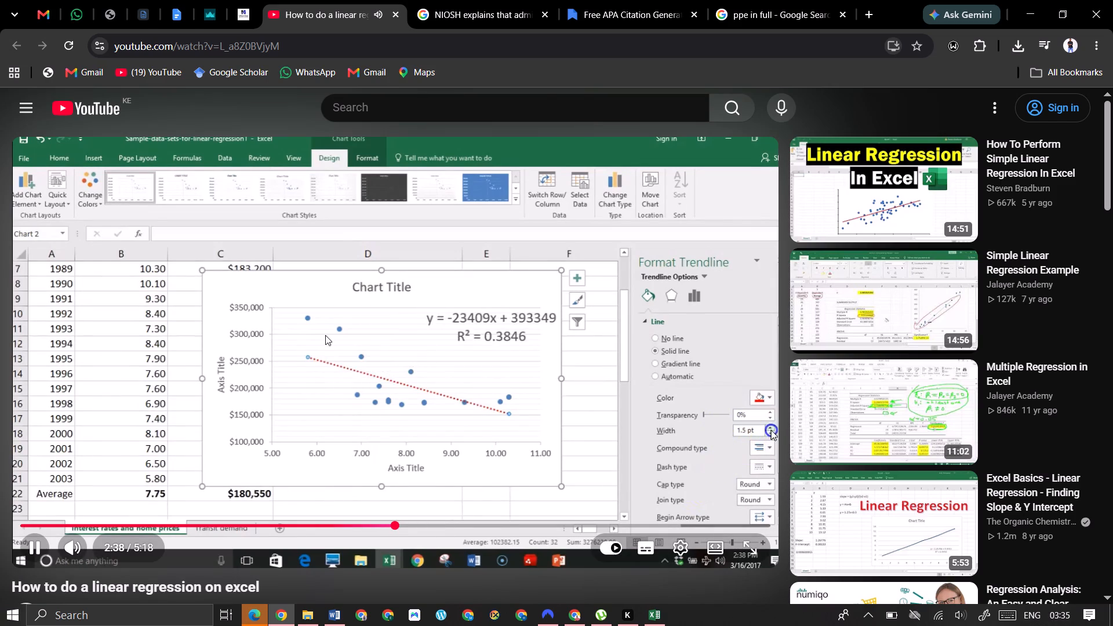
pyautogui.click(325, 335)
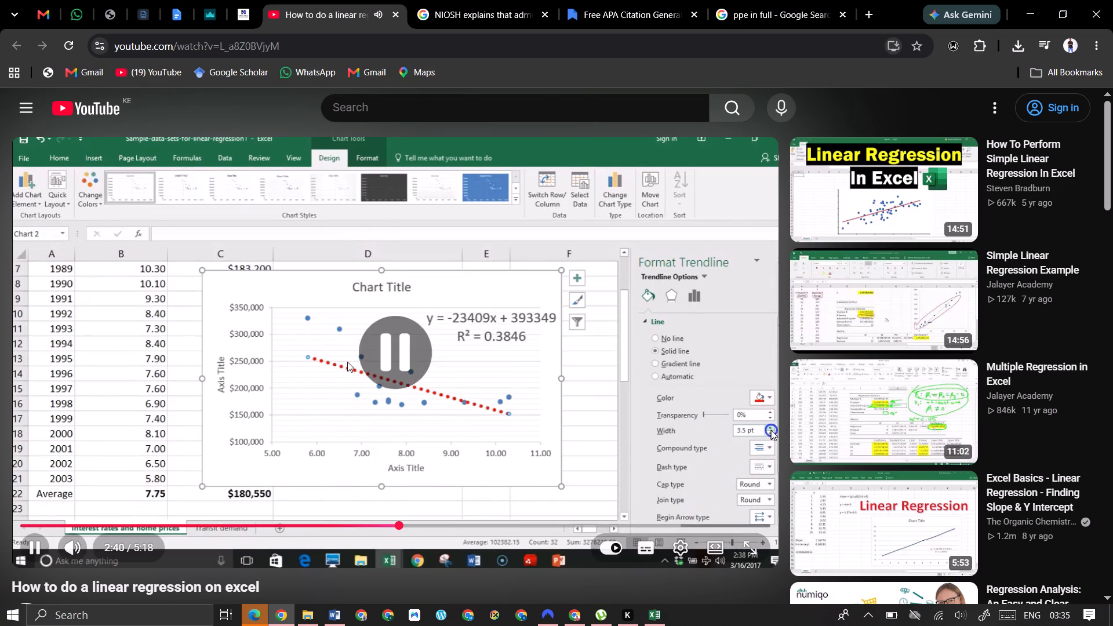
pyautogui.click(659, 612)
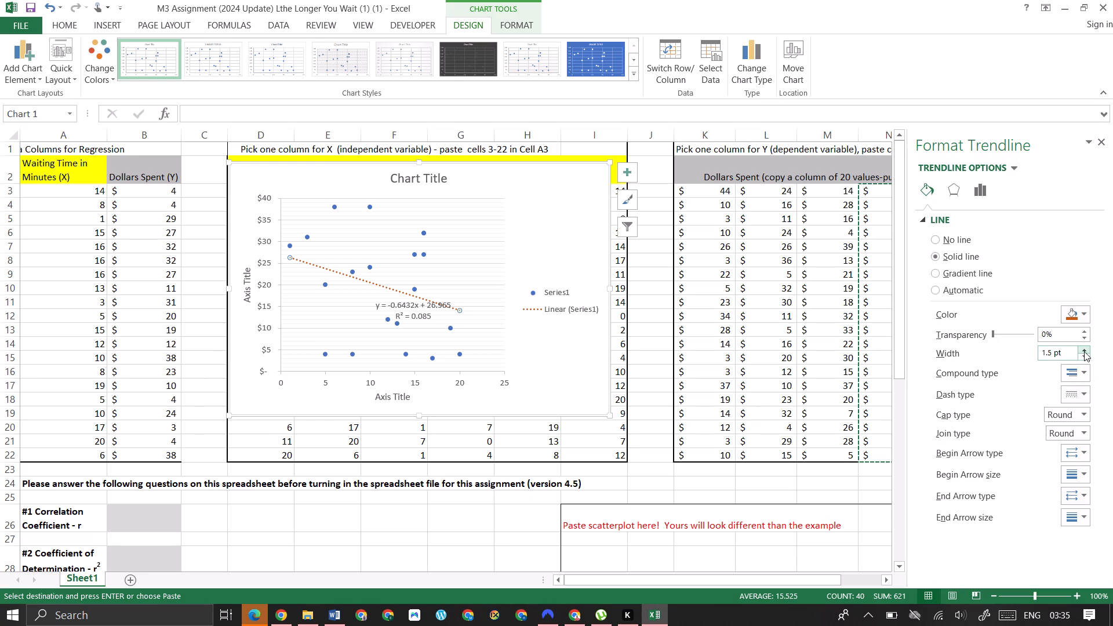
pyautogui.doubleClick(1084, 351)
pyautogui.click(282, 615)
pyautogui.click(334, 374)
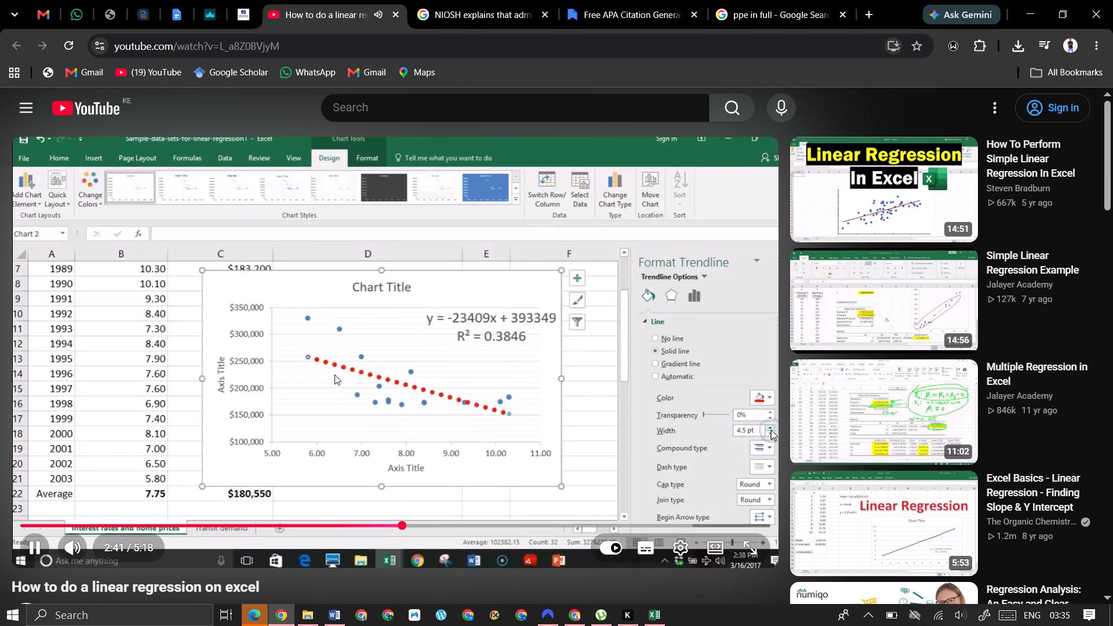
pyautogui.click(334, 374)
pyautogui.click(489, 453)
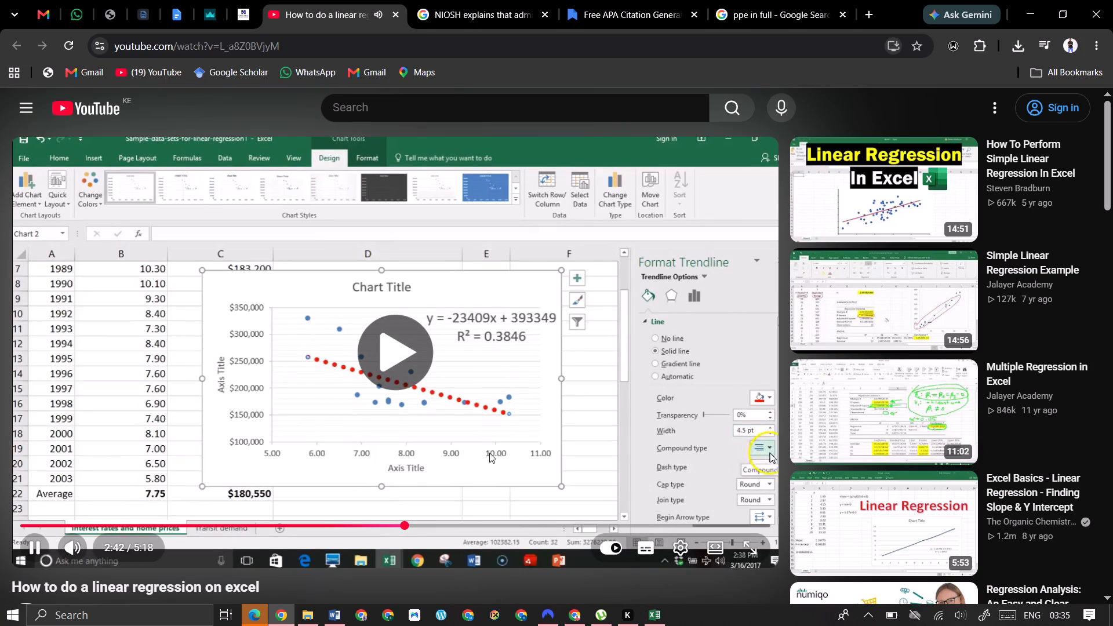
pyautogui.click(489, 453)
pyautogui.click(654, 618)
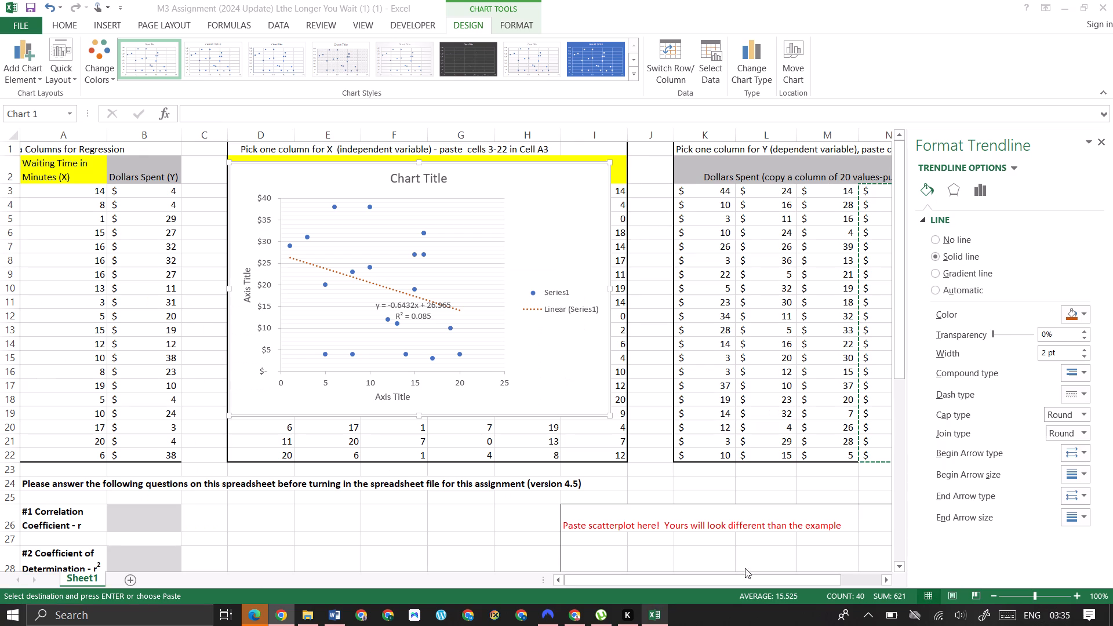
pyautogui.tripleClick(1085, 351)
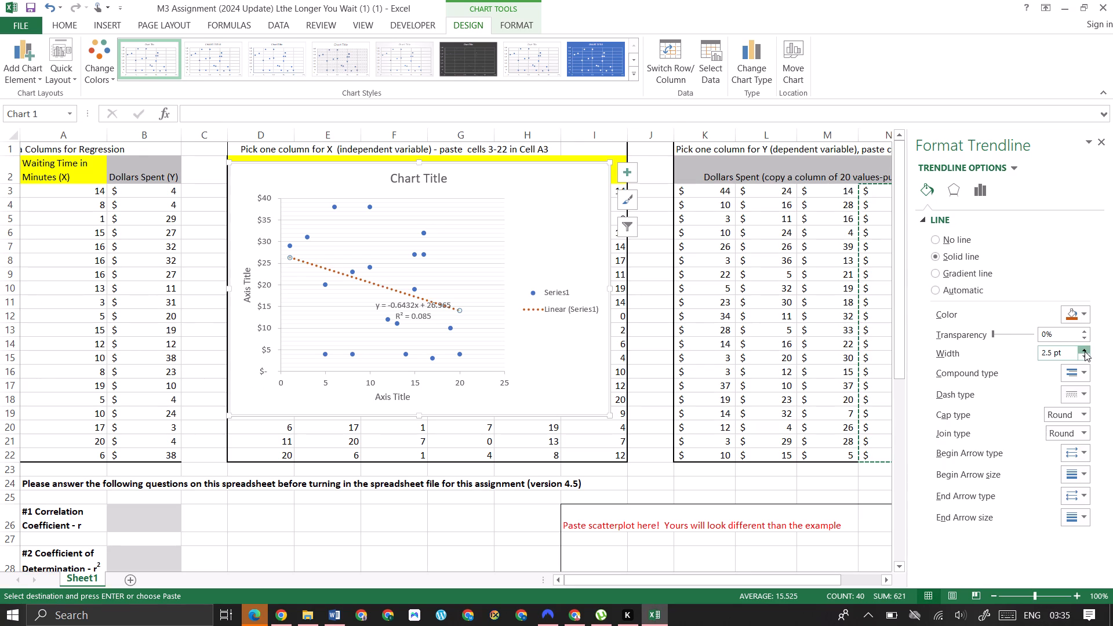
pyautogui.doubleClick(1083, 351)
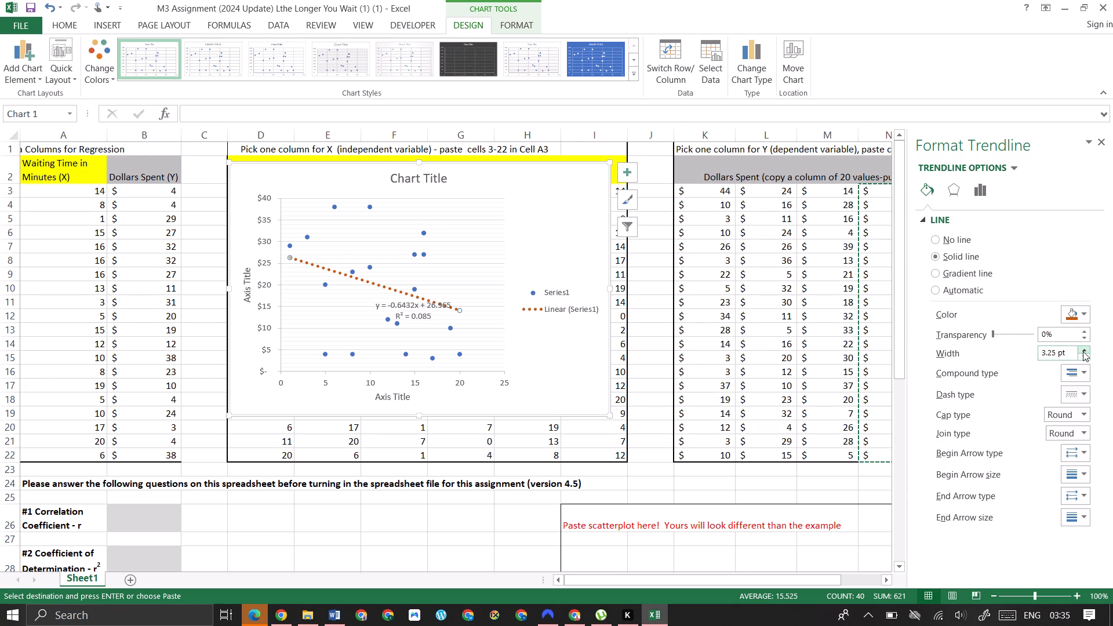
# Increase the trendline's width to 4 pt.
pyautogui.doubleClick(1083, 351)
pyautogui.click(1083, 351)
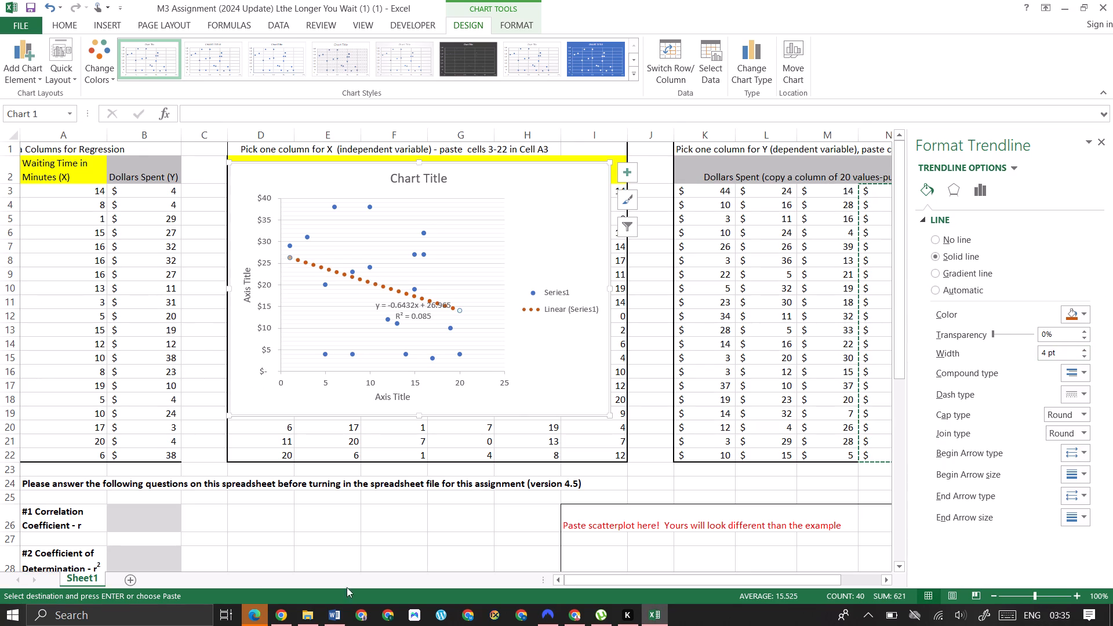
# Check the trendline formatting in the YouTube video and set the Excel trendline's dash type to a solid line.
pyautogui.click(283, 621)
pyautogui.click(409, 370)
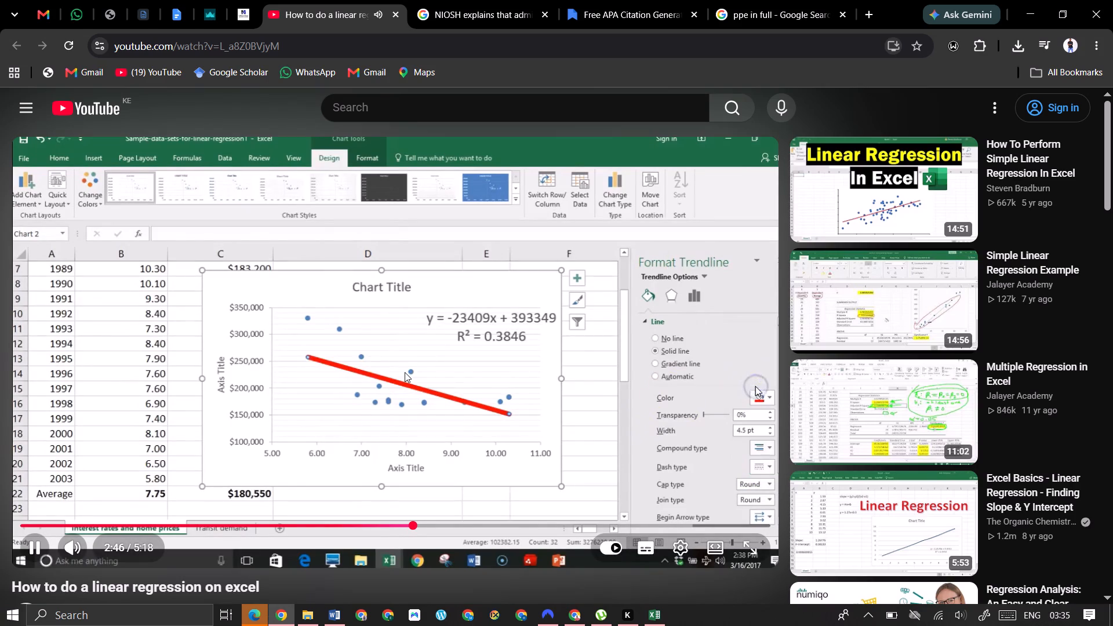
pyautogui.click(405, 372)
pyautogui.click(649, 625)
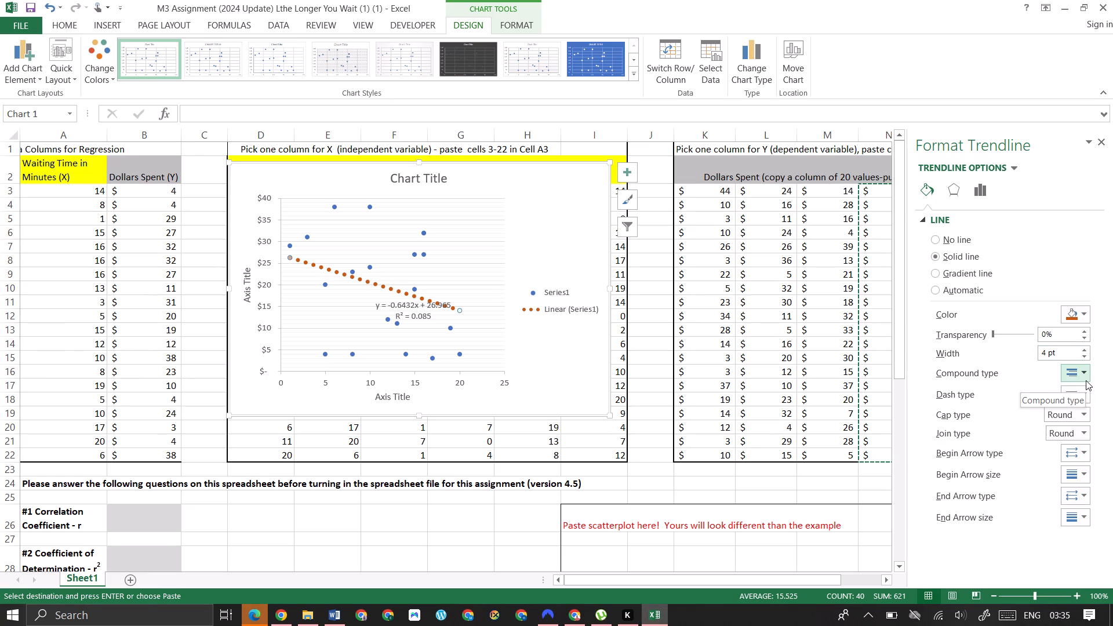
pyautogui.click(1086, 380)
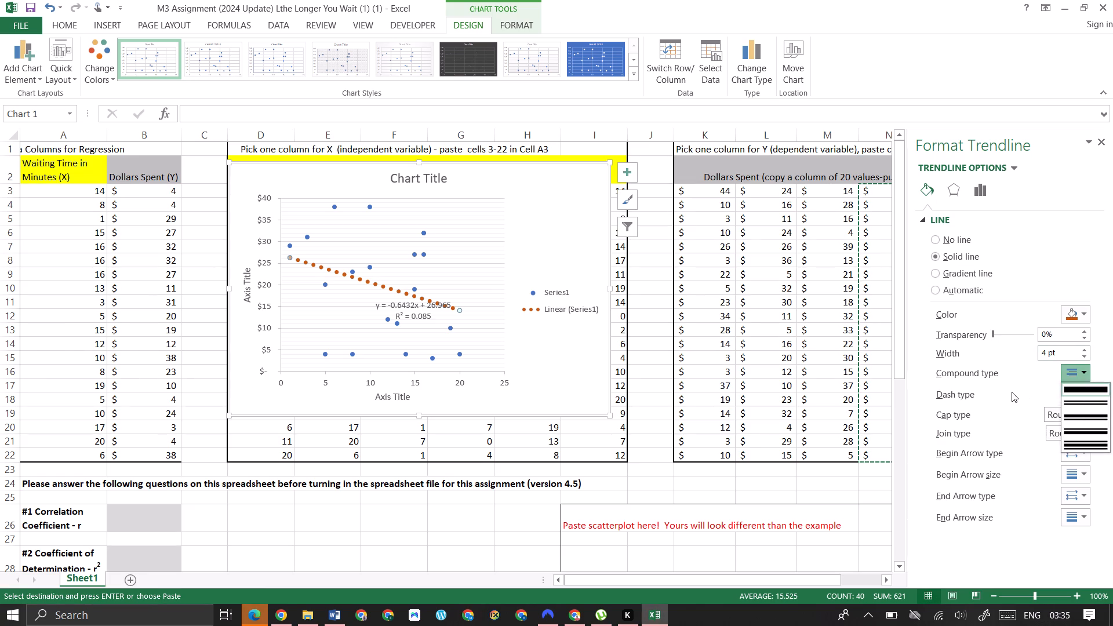
pyautogui.click(1014, 394)
pyautogui.click(1087, 398)
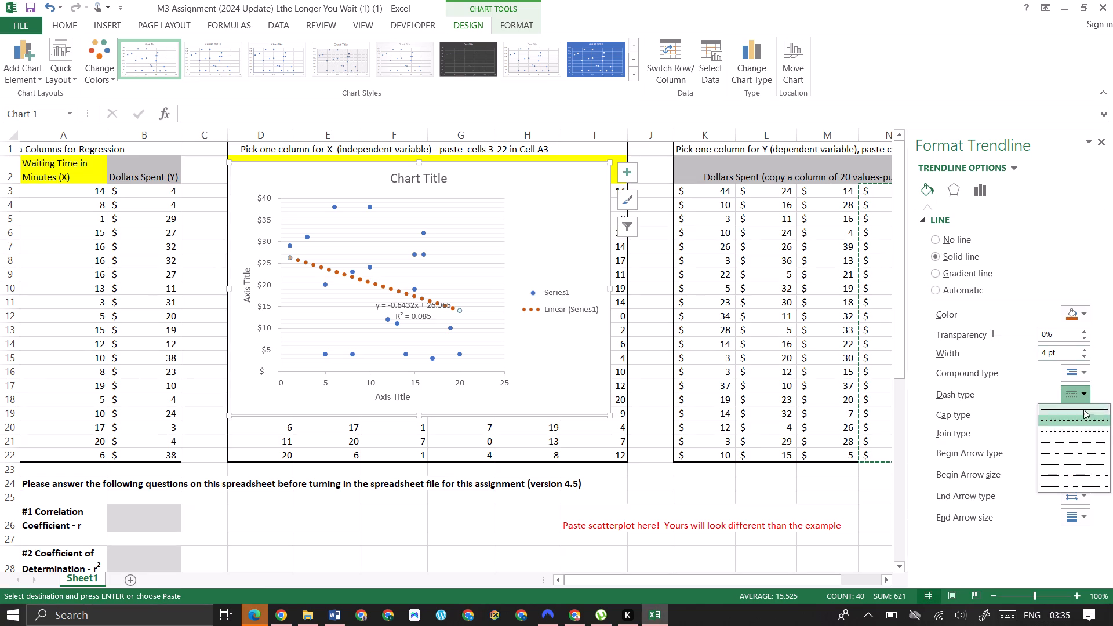
pyautogui.click(1083, 410)
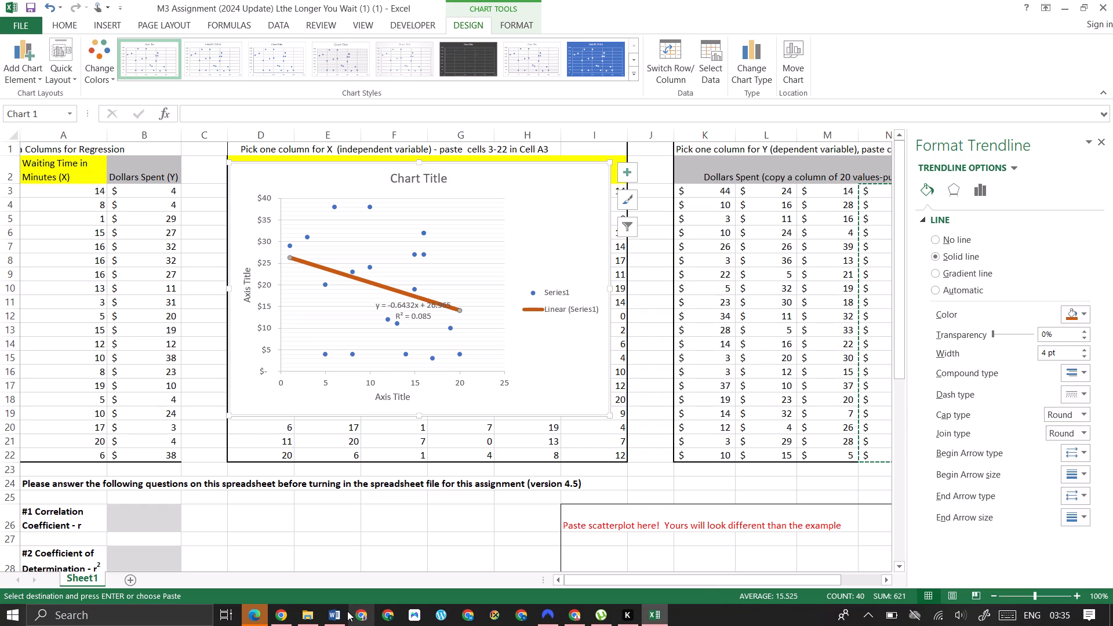
# Watch how the YouTube video builds the CORREL formula from the two data columns, and return to the Excel assignment.
pyautogui.click(283, 614)
pyautogui.click(384, 394)
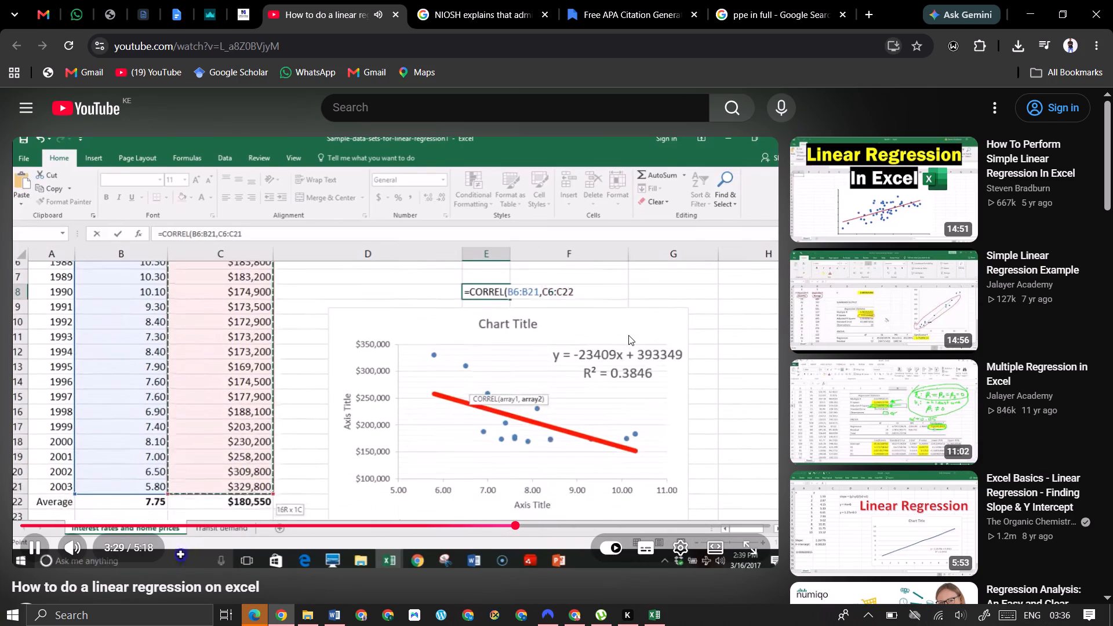
pyautogui.click(552, 327)
pyautogui.click(663, 612)
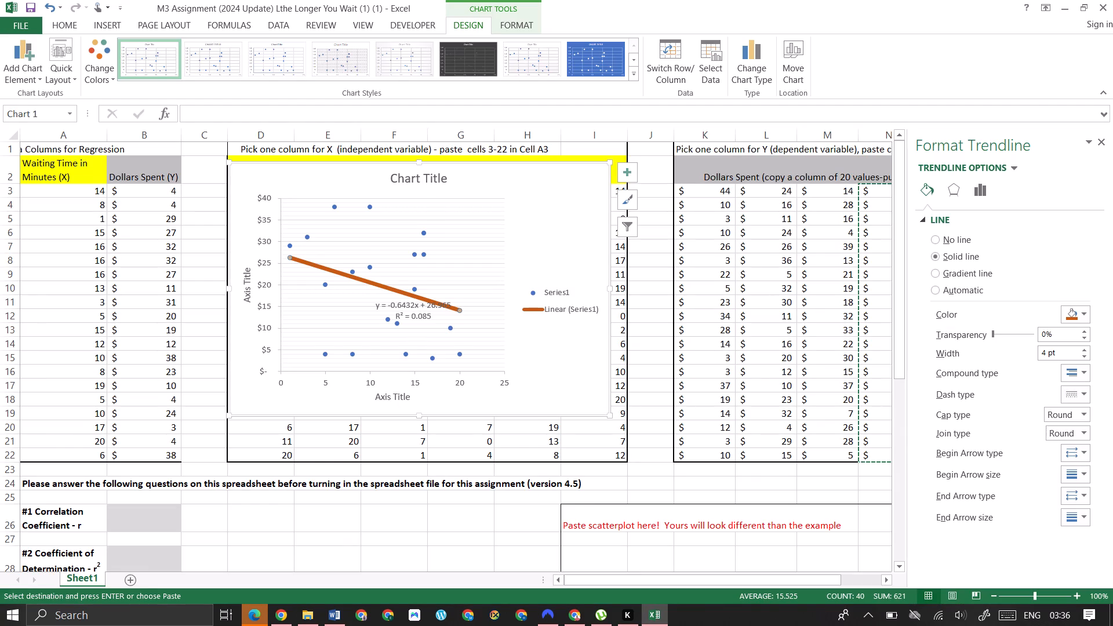
# Delete the red "Paste scatterplot here!" placeholder text from cell I26.
pyautogui.scroll(-2, 537, 467)
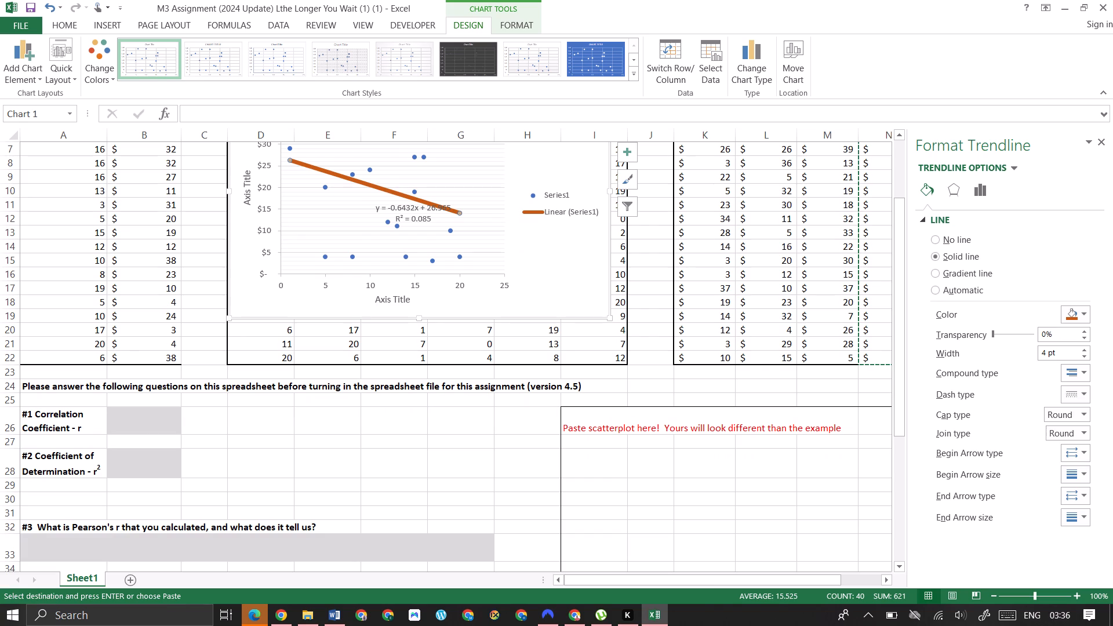
pyautogui.click(596, 427)
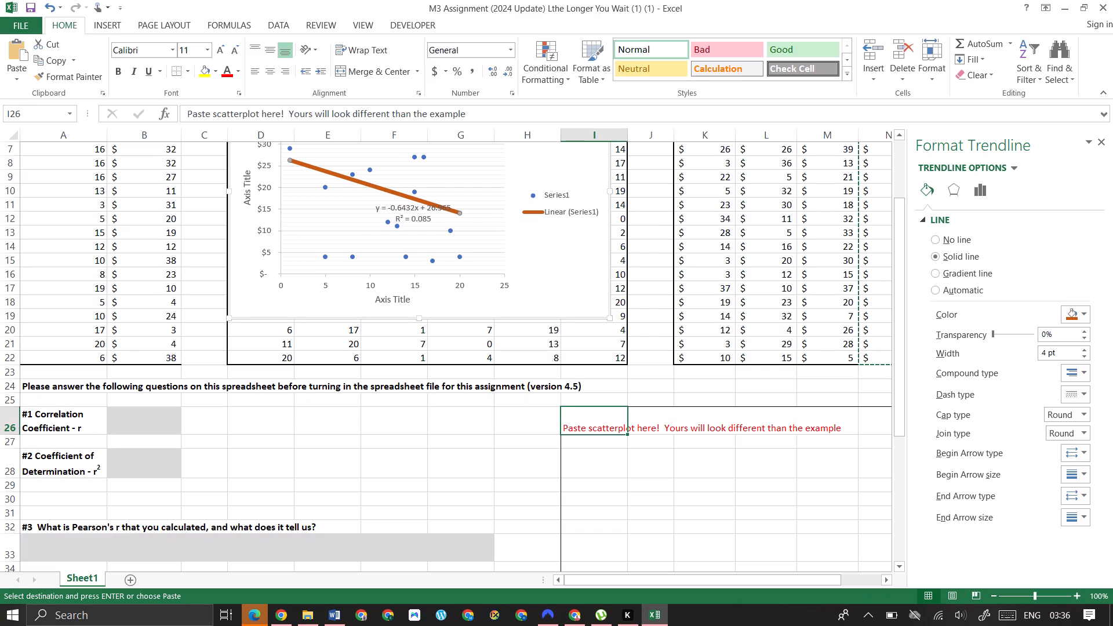
pyautogui.moveTo(479, 115); pyautogui.dragTo(270, 102)
pyautogui.press('Delete')
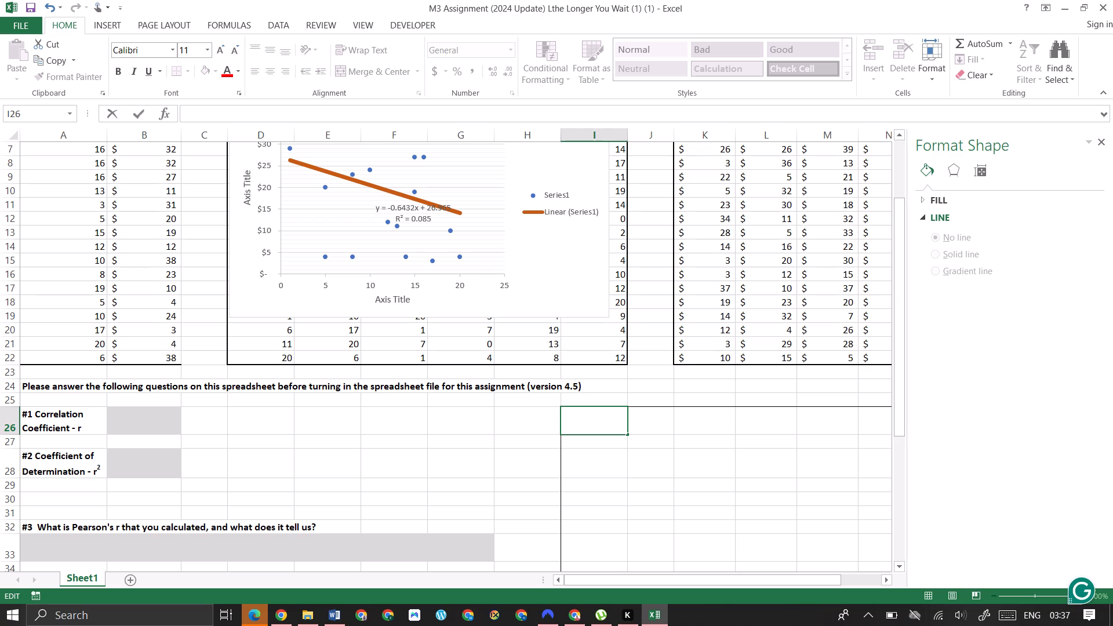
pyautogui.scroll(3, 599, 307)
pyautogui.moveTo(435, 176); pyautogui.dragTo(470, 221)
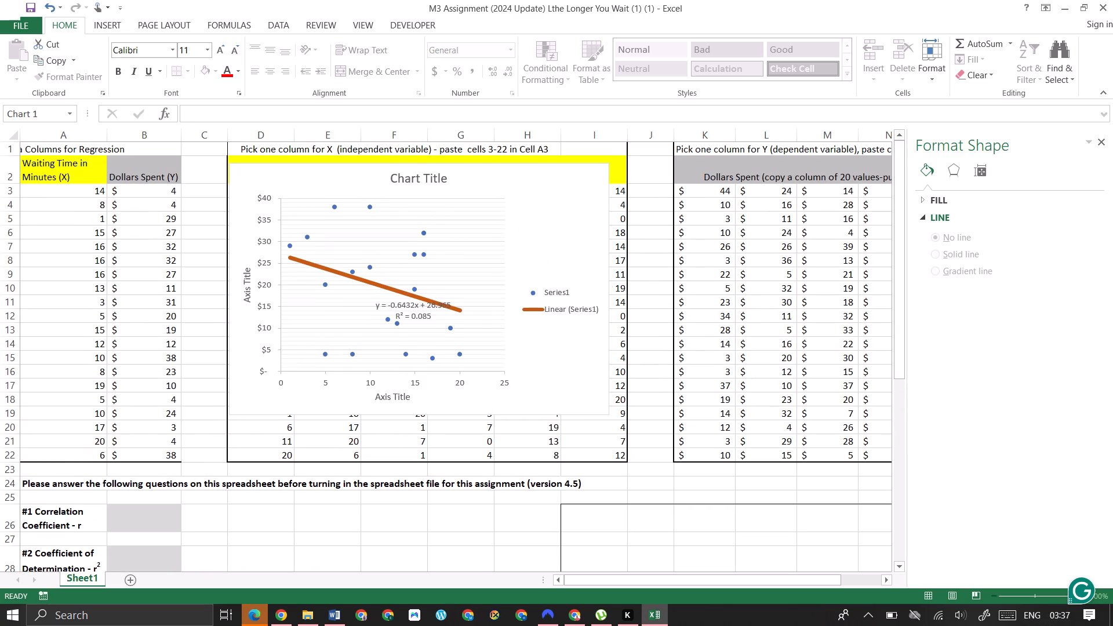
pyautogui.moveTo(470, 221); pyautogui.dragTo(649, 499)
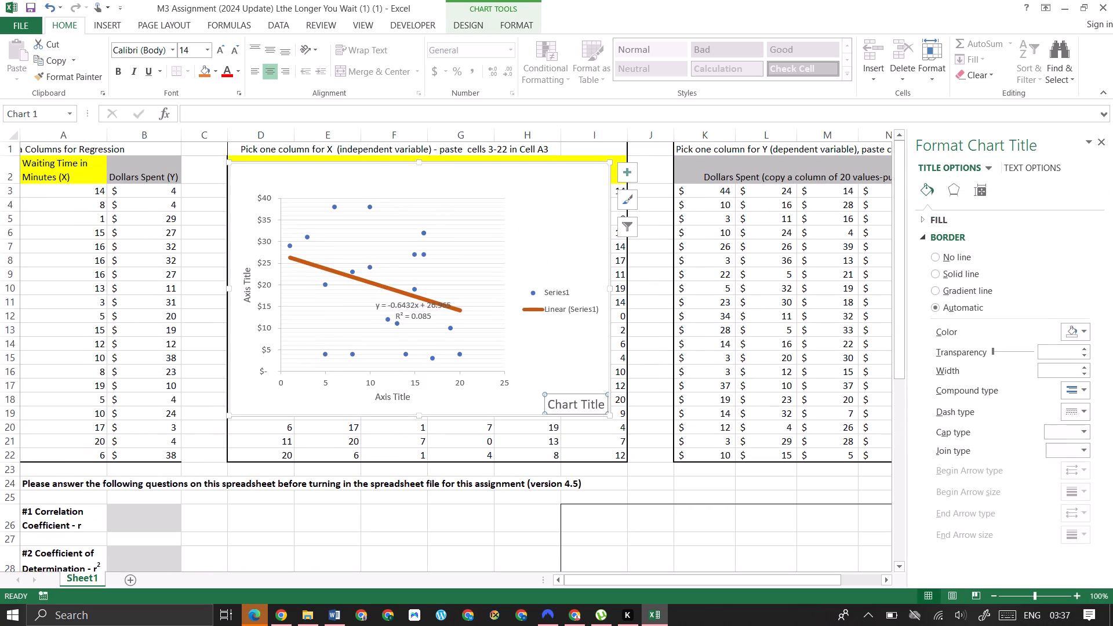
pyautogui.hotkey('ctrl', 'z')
# Move the whole scatterplot into the bordered scatterplot area, aligning its upper corner with the area's corner at column I.
pyautogui.moveTo(251, 170); pyautogui.dragTo(263, 182)
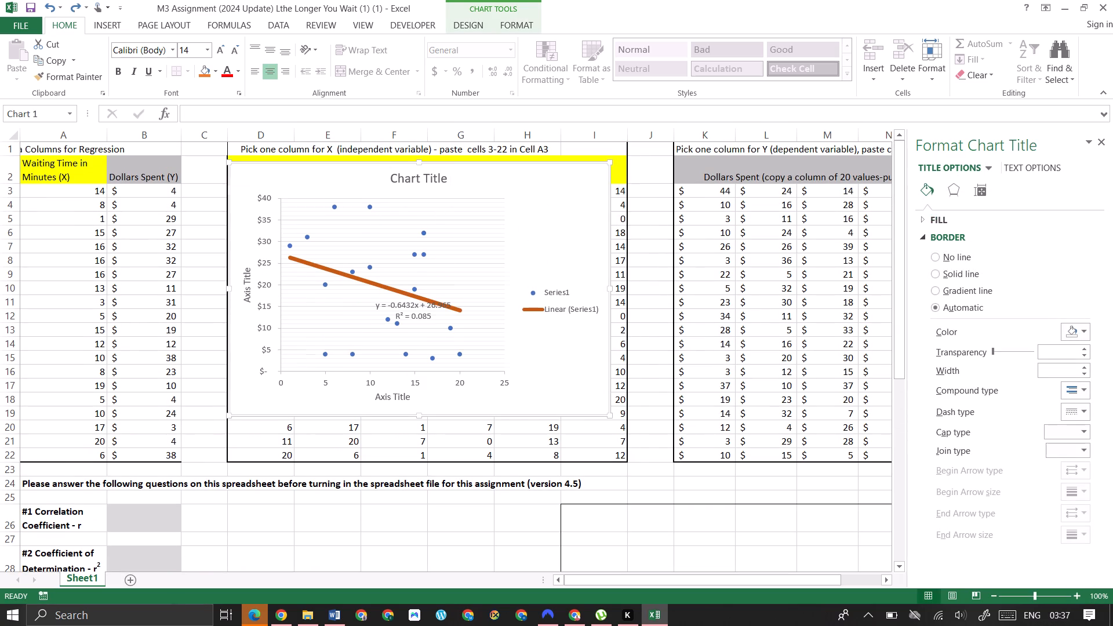
pyautogui.moveTo(263, 182); pyautogui.dragTo(585, 512)
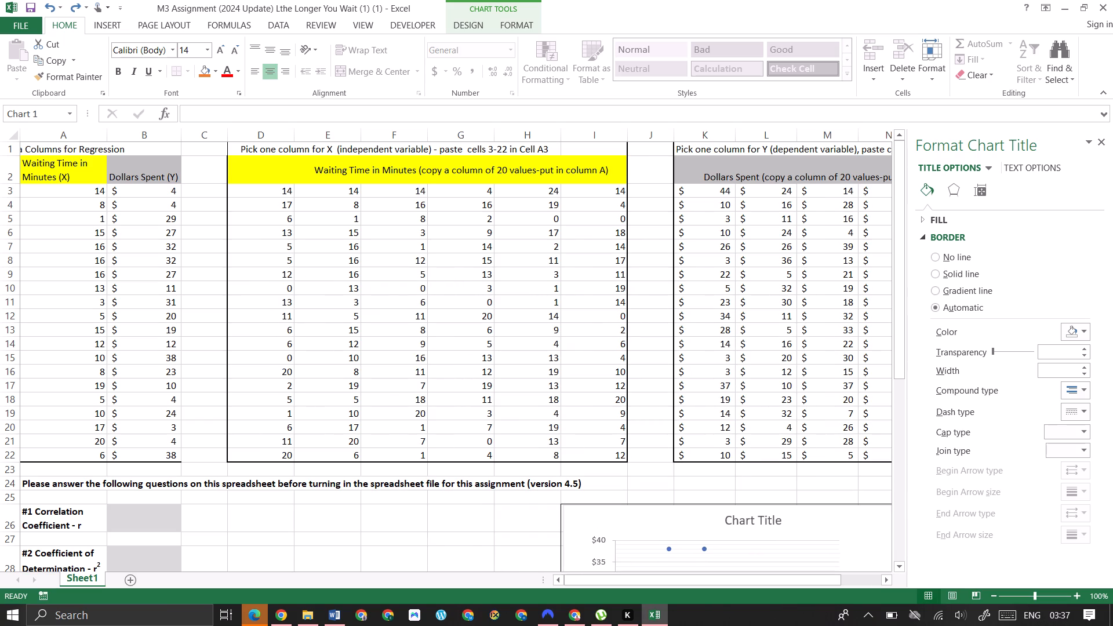
pyautogui.moveTo(585, 512); pyautogui.dragTo(586, 511)
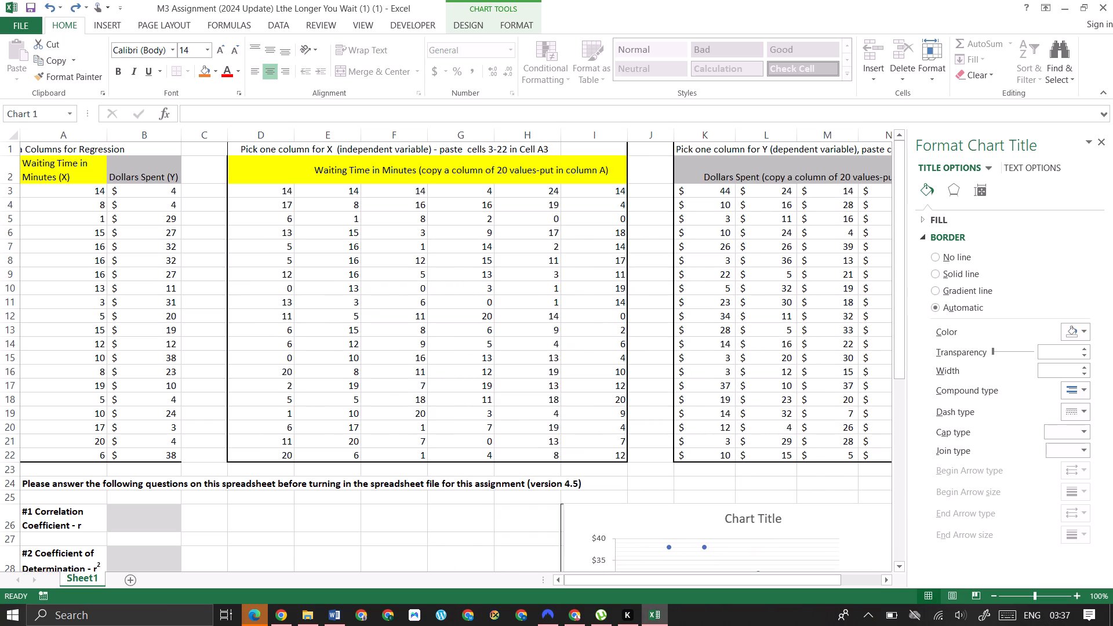
pyautogui.moveTo(586, 511); pyautogui.dragTo(582, 511)
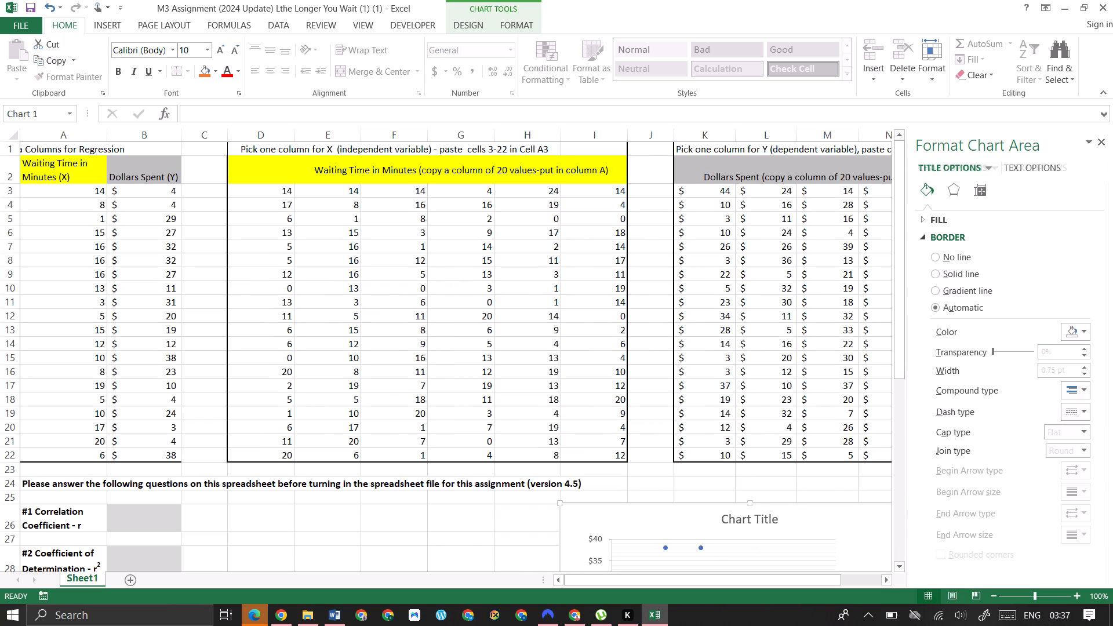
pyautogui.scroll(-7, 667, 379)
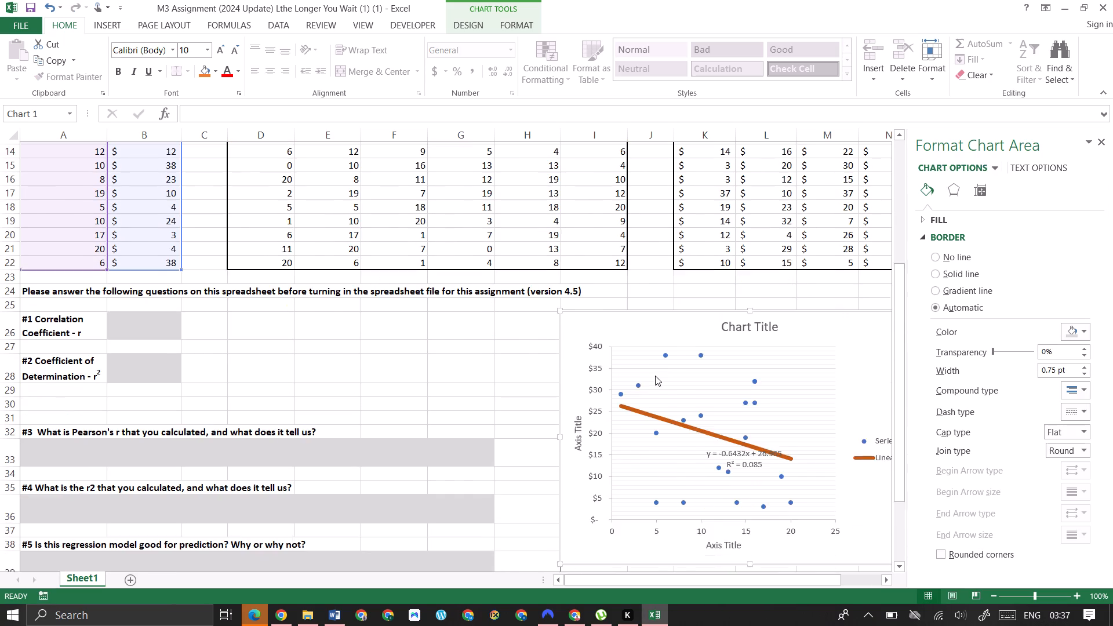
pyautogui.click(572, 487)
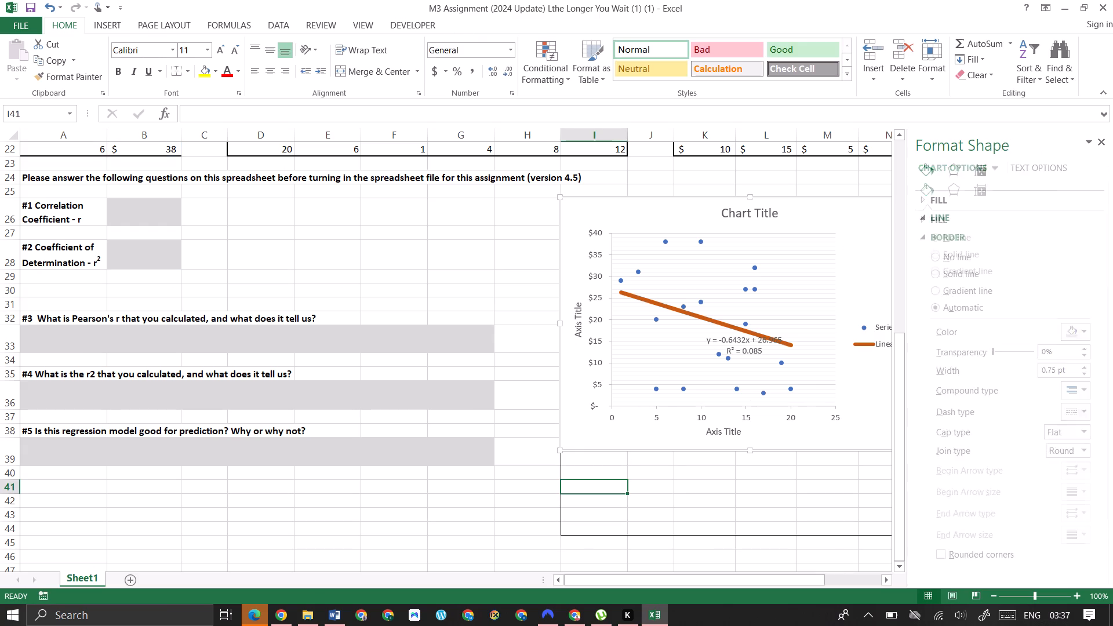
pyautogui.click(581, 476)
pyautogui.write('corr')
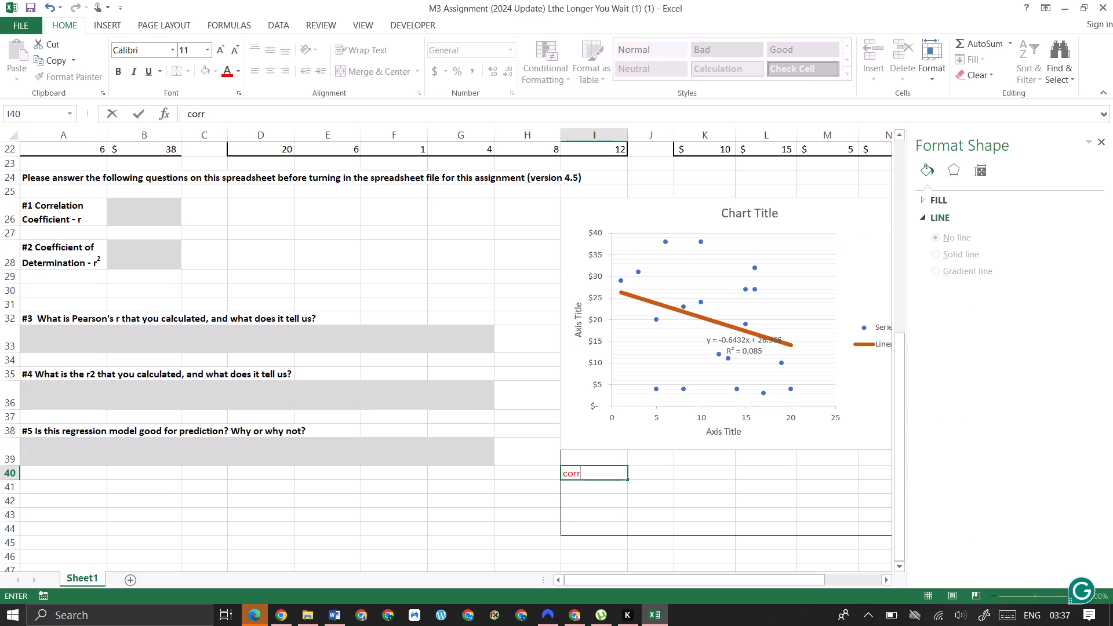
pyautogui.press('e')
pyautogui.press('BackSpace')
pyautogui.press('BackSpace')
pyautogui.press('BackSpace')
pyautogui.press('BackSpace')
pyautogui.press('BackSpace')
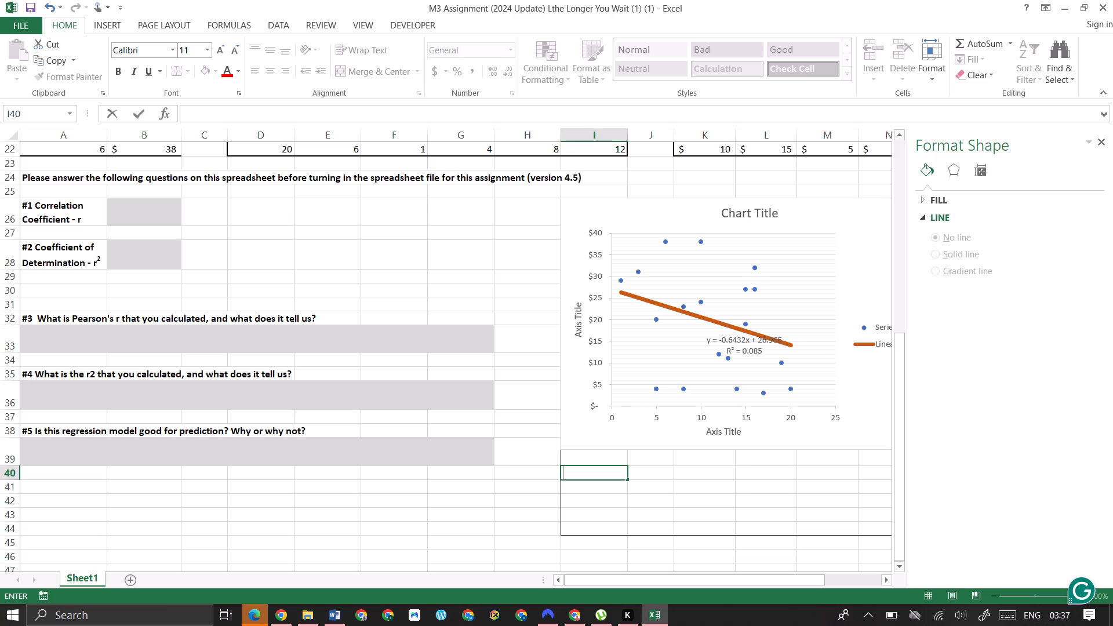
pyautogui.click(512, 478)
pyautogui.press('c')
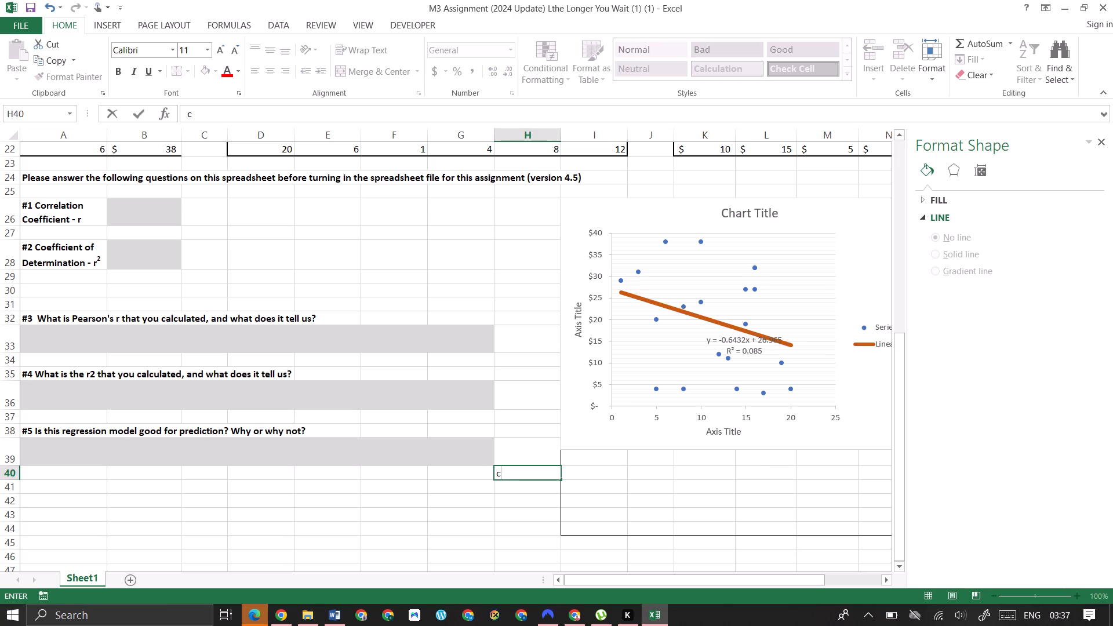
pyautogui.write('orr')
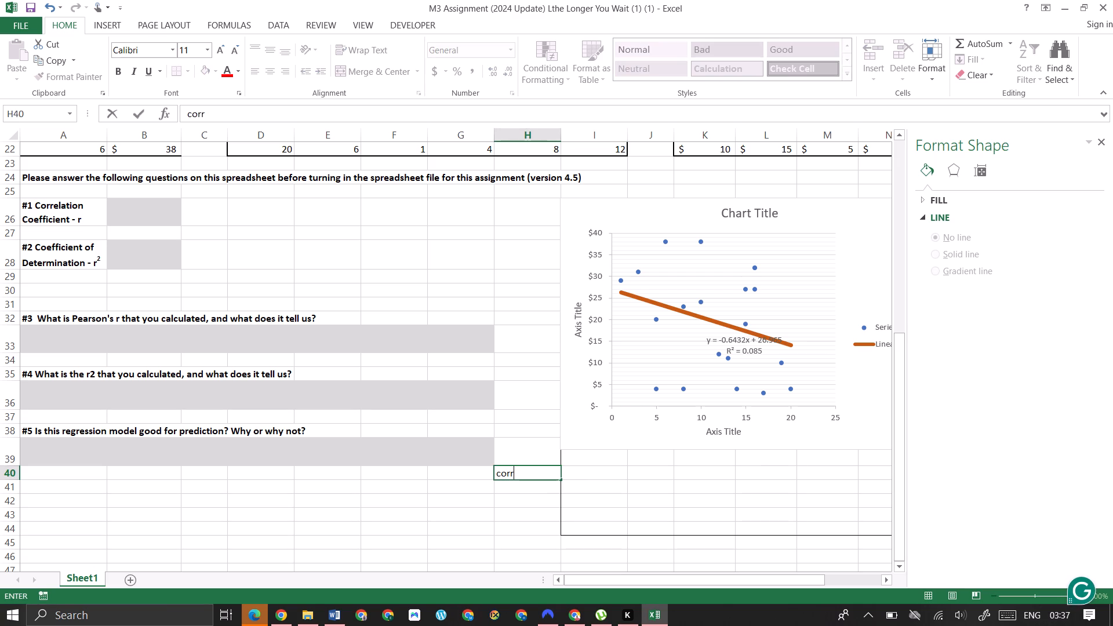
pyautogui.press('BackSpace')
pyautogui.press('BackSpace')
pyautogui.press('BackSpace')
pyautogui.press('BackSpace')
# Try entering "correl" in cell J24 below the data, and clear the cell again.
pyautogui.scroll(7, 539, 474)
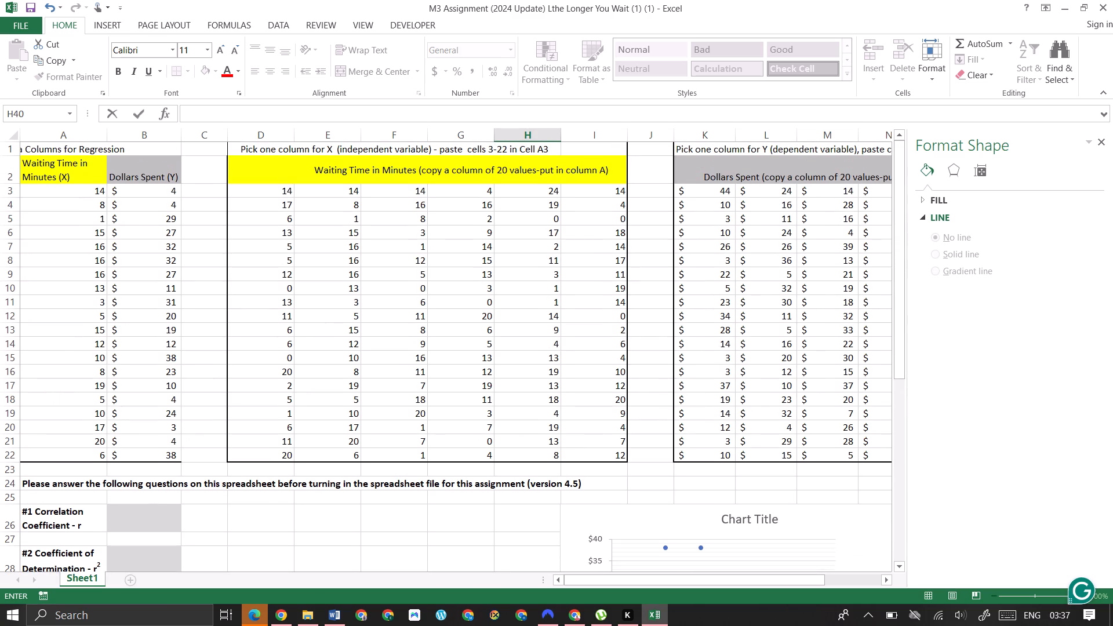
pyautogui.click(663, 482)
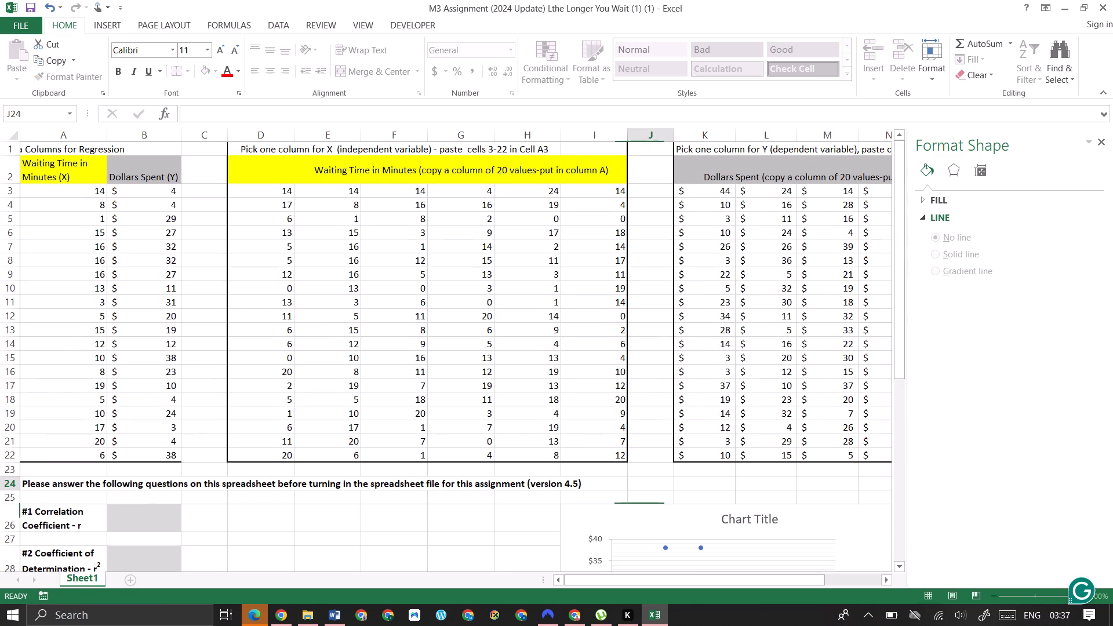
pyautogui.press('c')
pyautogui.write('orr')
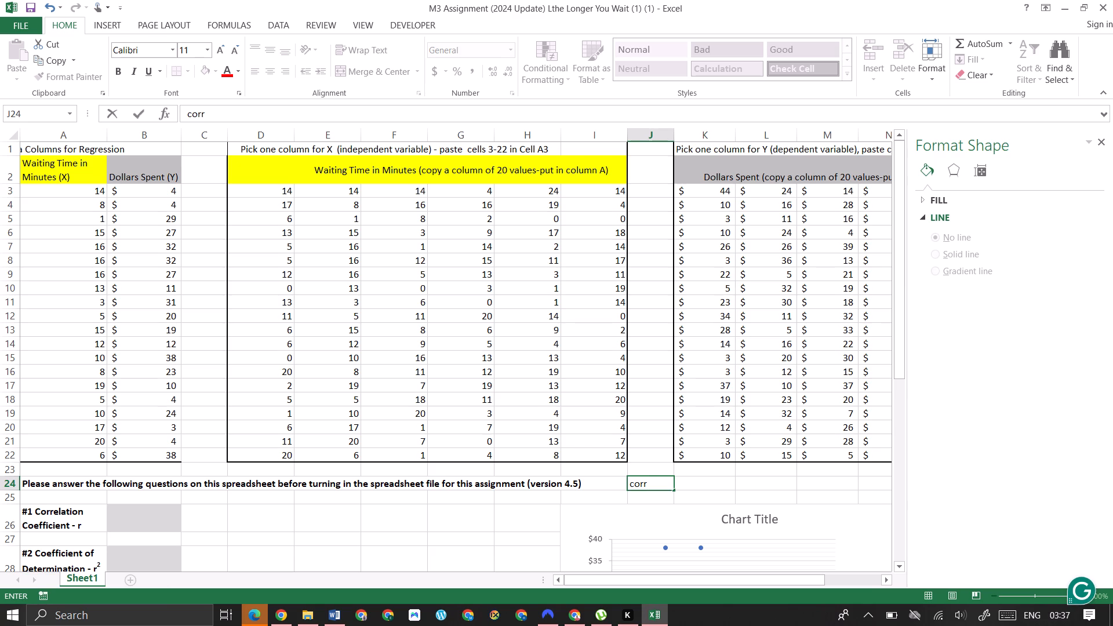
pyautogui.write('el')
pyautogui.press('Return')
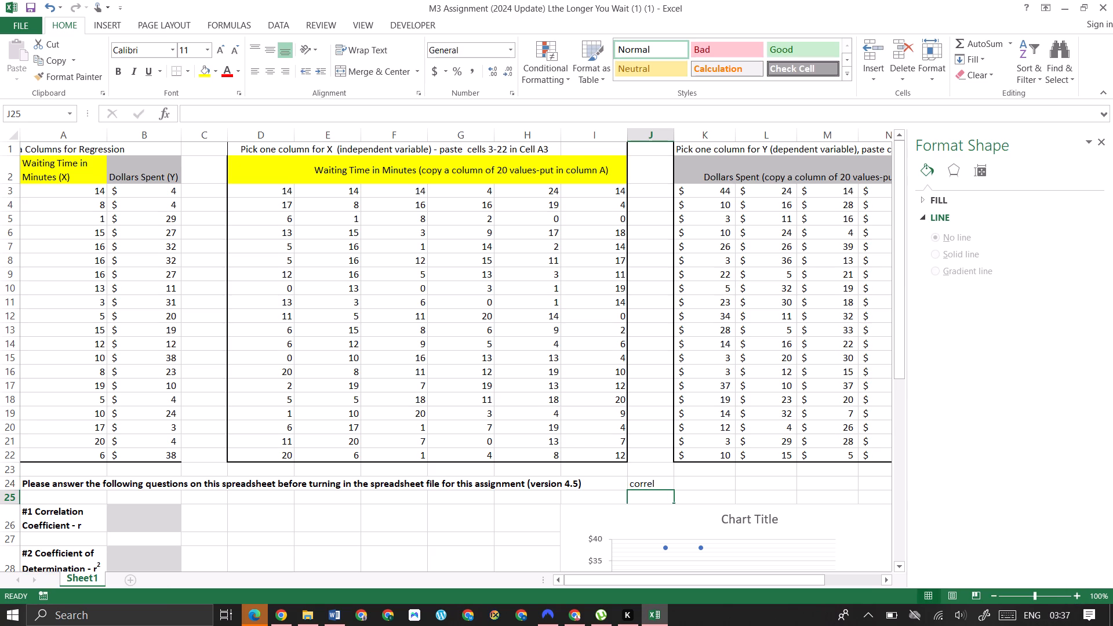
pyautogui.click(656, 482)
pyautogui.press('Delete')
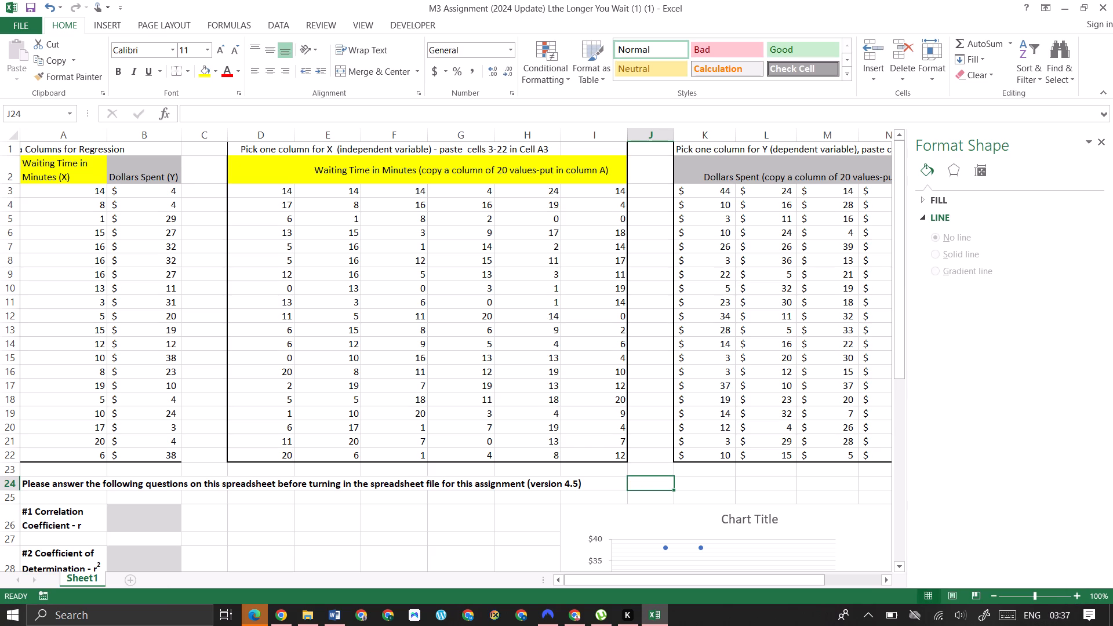
# Check in the YouTube video how the CORREL formula begins, and return to the Excel assignment.
pyautogui.click(284, 618)
pyautogui.click(498, 526)
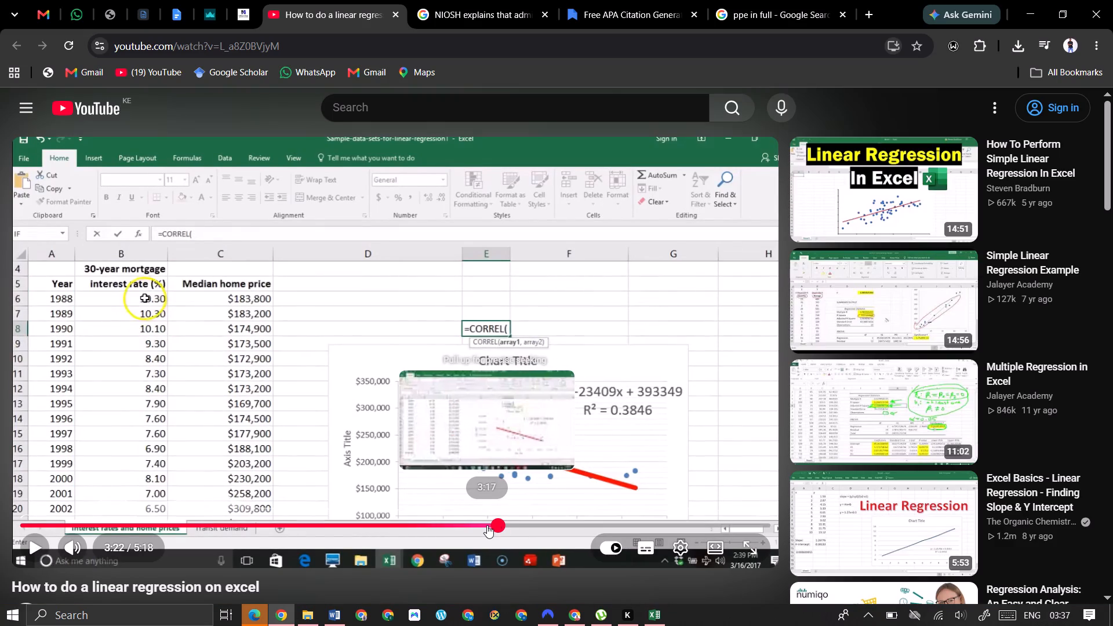
pyautogui.click(657, 620)
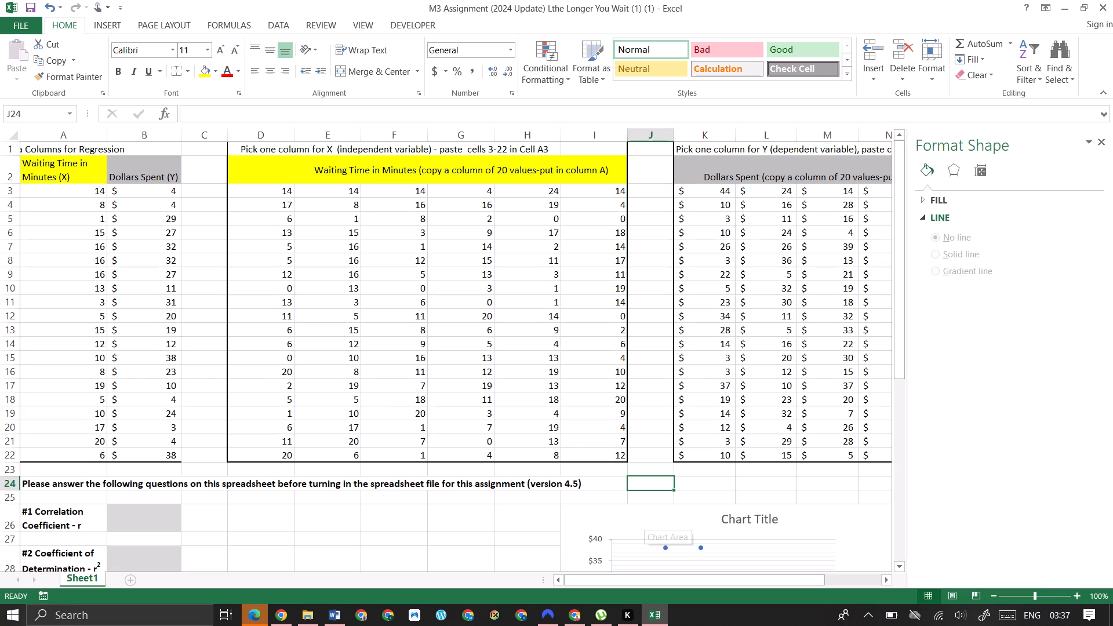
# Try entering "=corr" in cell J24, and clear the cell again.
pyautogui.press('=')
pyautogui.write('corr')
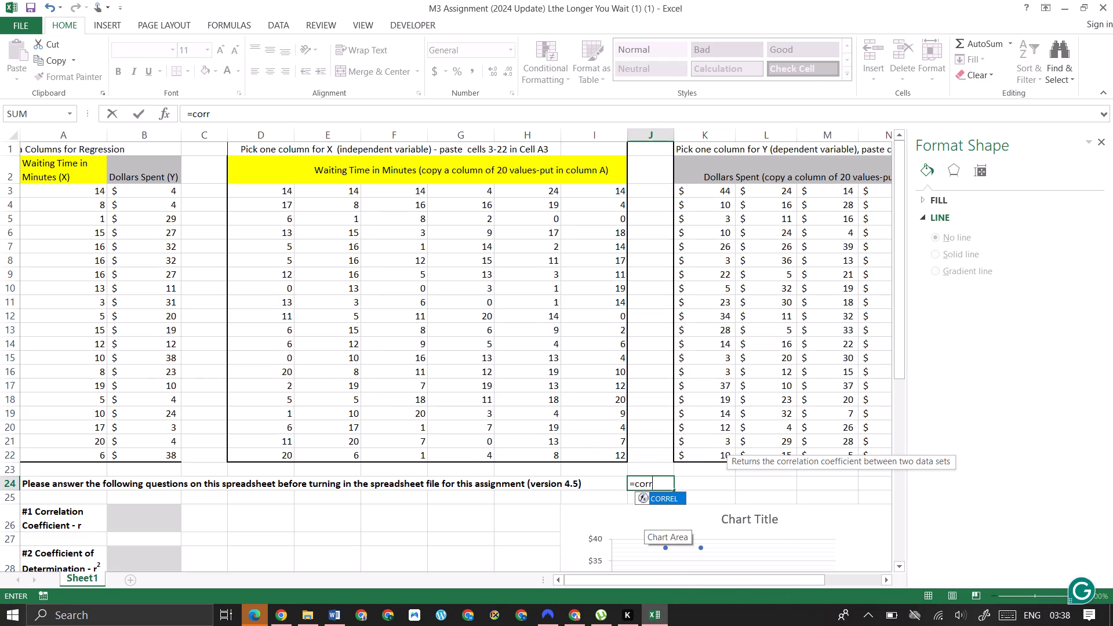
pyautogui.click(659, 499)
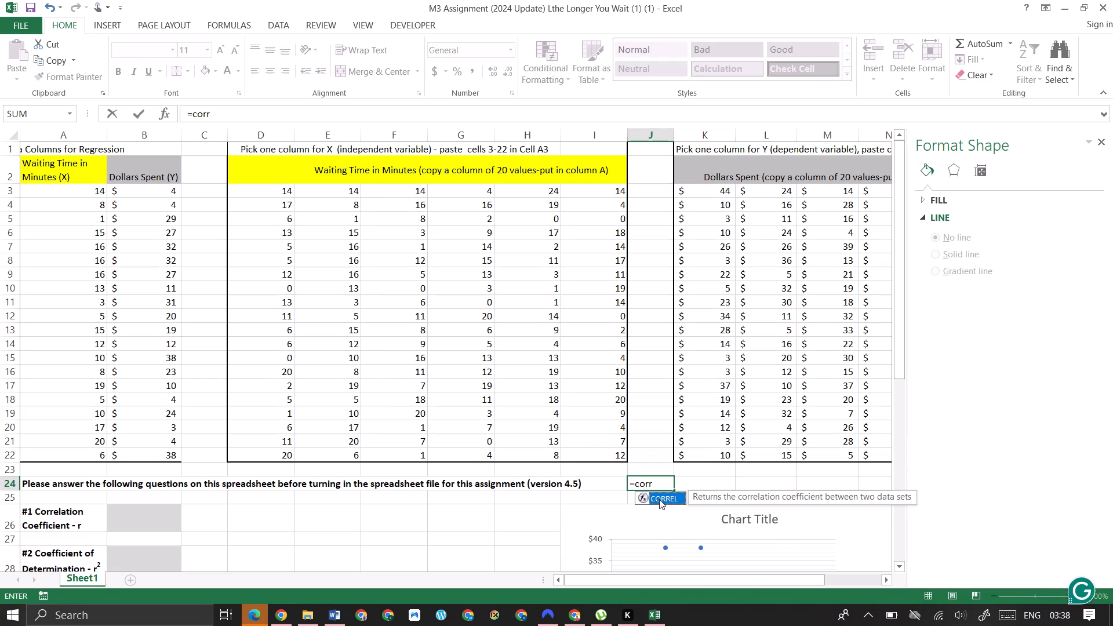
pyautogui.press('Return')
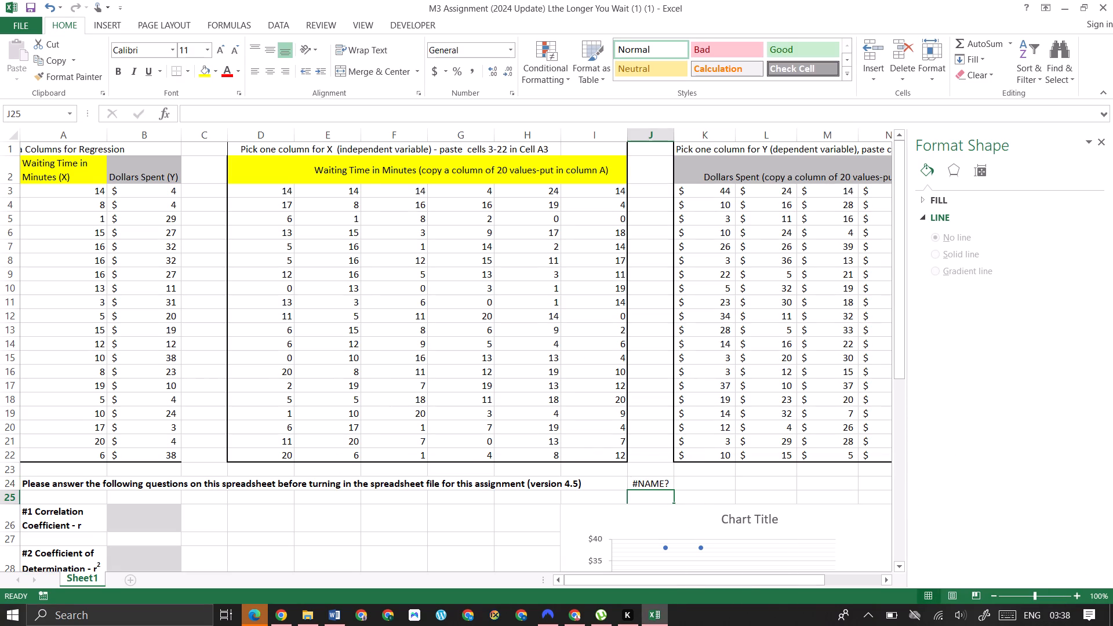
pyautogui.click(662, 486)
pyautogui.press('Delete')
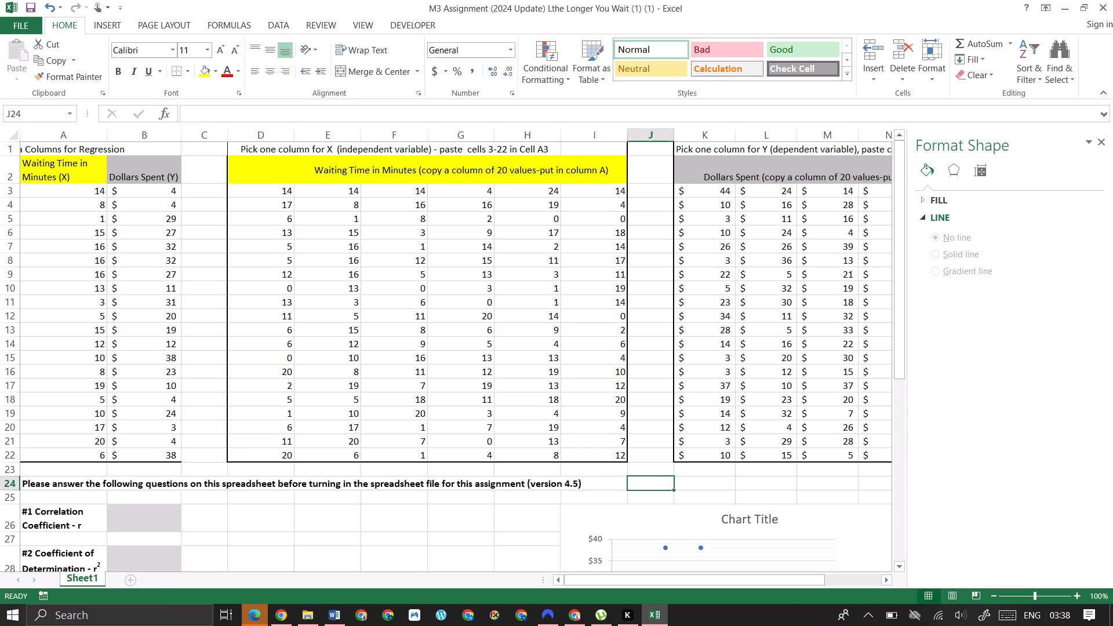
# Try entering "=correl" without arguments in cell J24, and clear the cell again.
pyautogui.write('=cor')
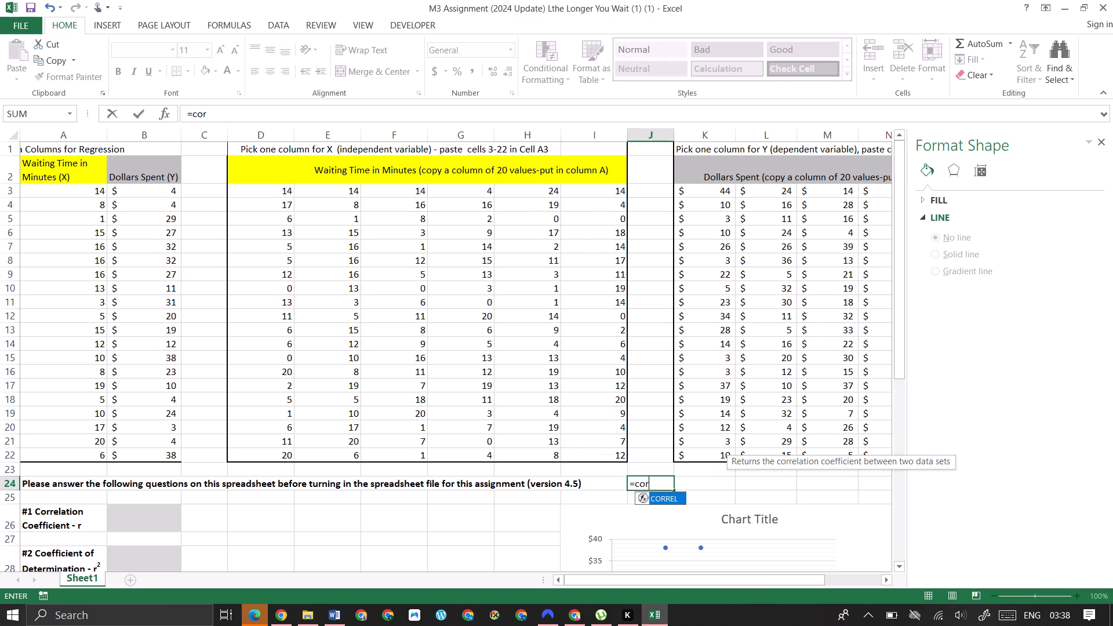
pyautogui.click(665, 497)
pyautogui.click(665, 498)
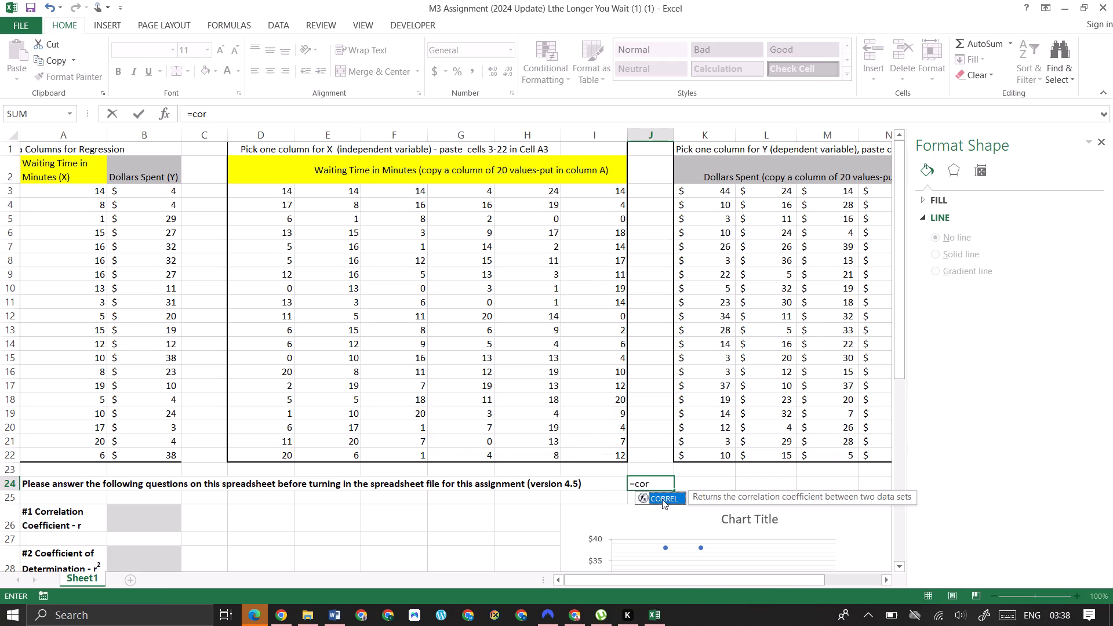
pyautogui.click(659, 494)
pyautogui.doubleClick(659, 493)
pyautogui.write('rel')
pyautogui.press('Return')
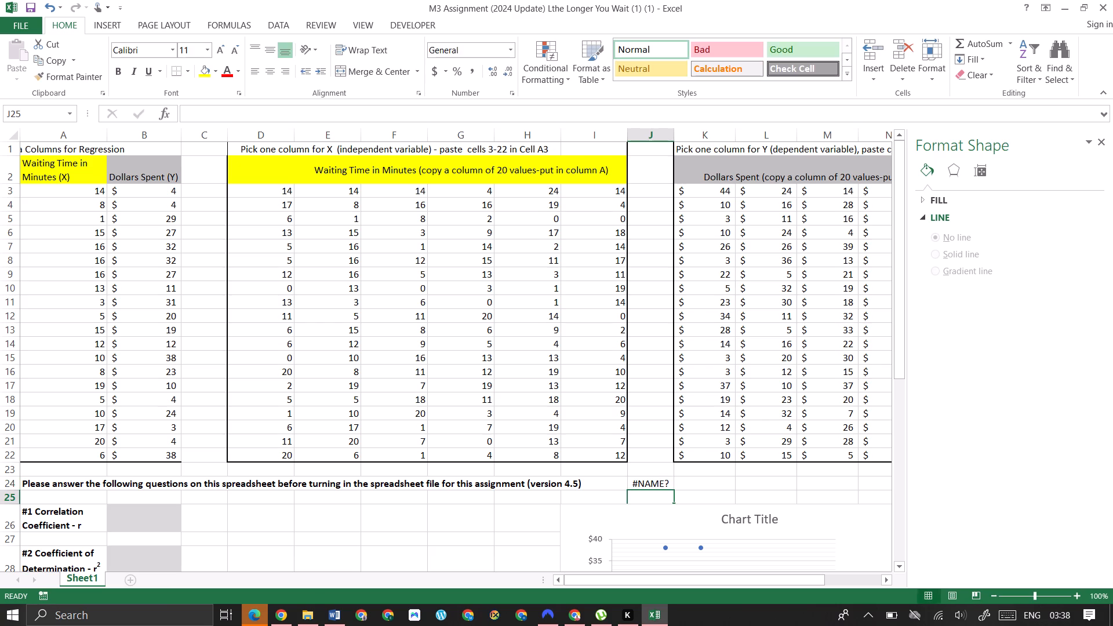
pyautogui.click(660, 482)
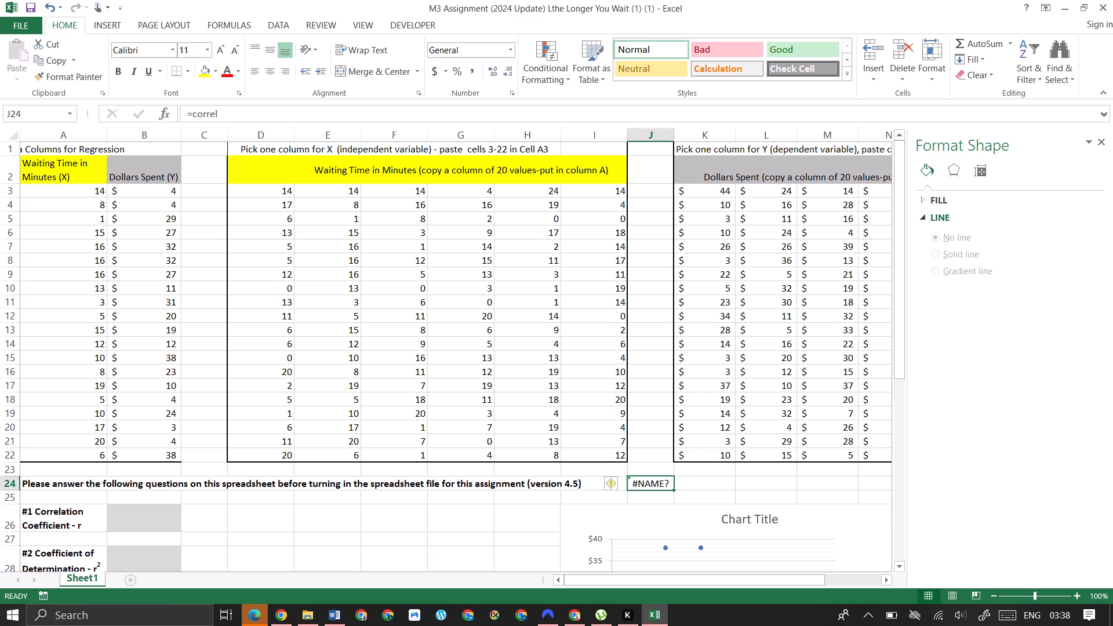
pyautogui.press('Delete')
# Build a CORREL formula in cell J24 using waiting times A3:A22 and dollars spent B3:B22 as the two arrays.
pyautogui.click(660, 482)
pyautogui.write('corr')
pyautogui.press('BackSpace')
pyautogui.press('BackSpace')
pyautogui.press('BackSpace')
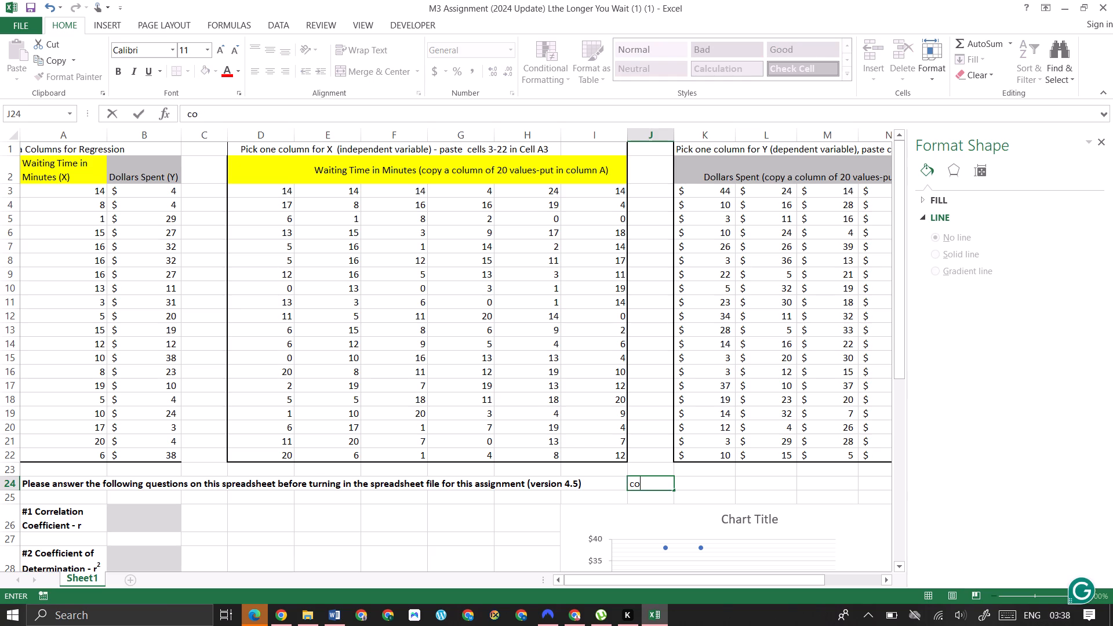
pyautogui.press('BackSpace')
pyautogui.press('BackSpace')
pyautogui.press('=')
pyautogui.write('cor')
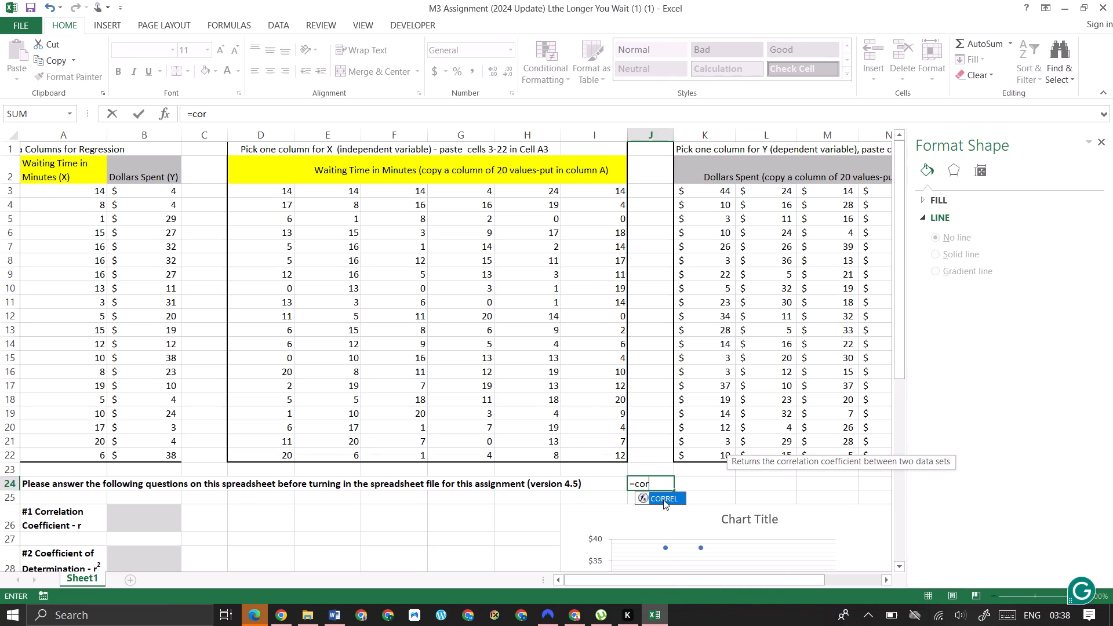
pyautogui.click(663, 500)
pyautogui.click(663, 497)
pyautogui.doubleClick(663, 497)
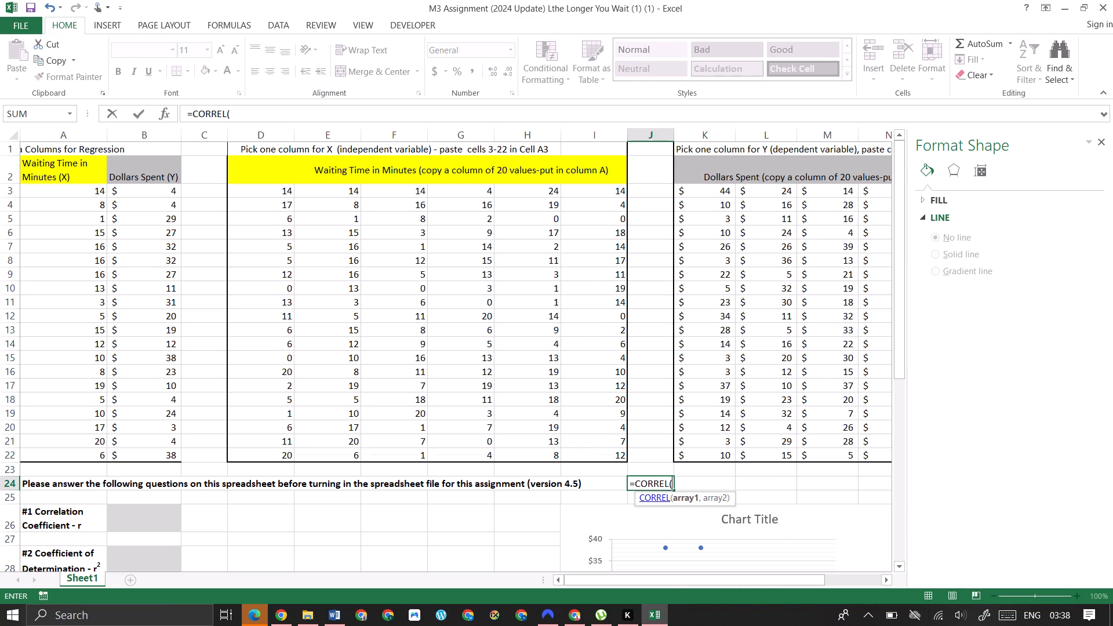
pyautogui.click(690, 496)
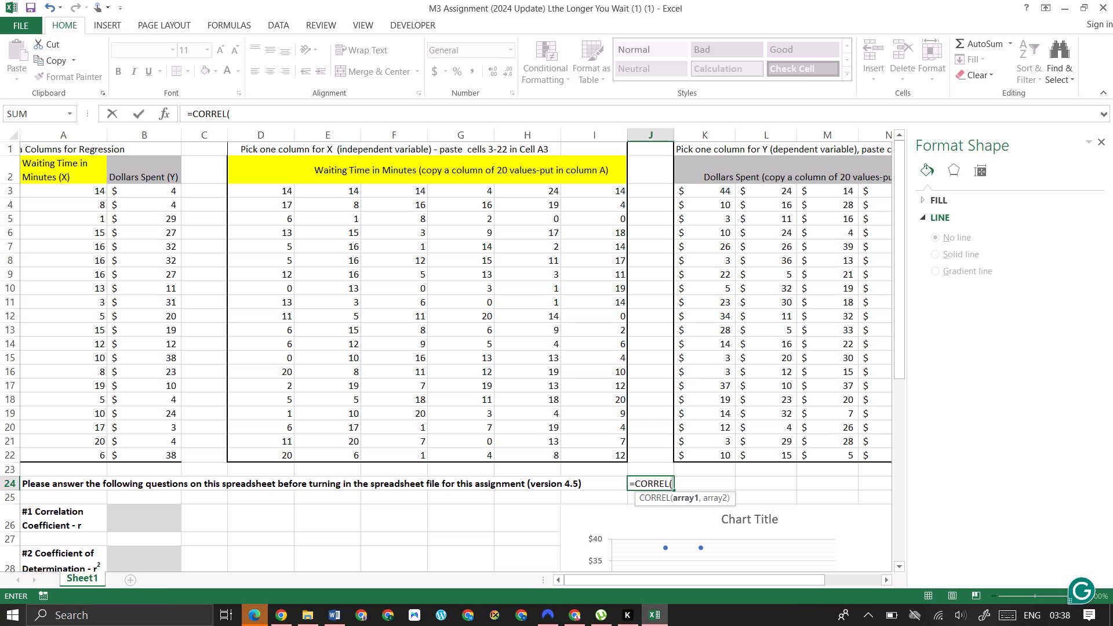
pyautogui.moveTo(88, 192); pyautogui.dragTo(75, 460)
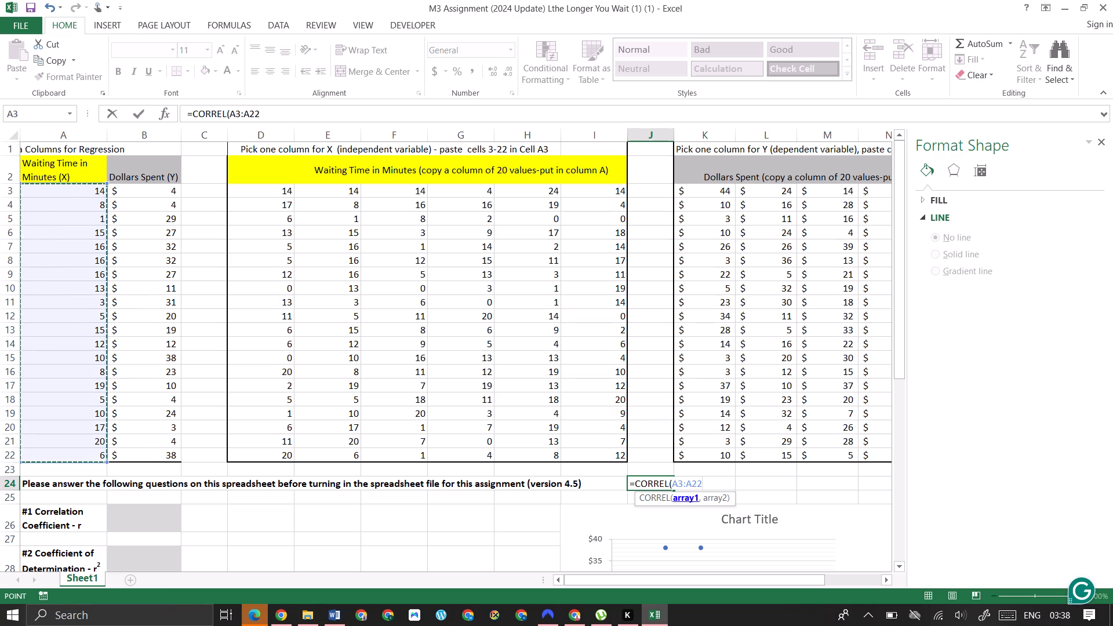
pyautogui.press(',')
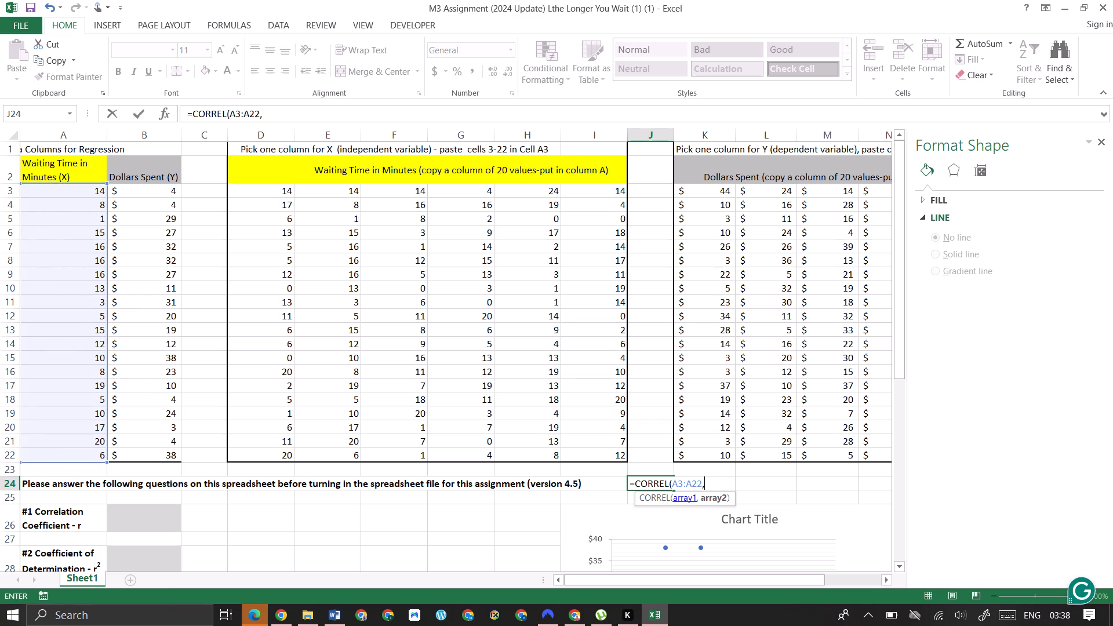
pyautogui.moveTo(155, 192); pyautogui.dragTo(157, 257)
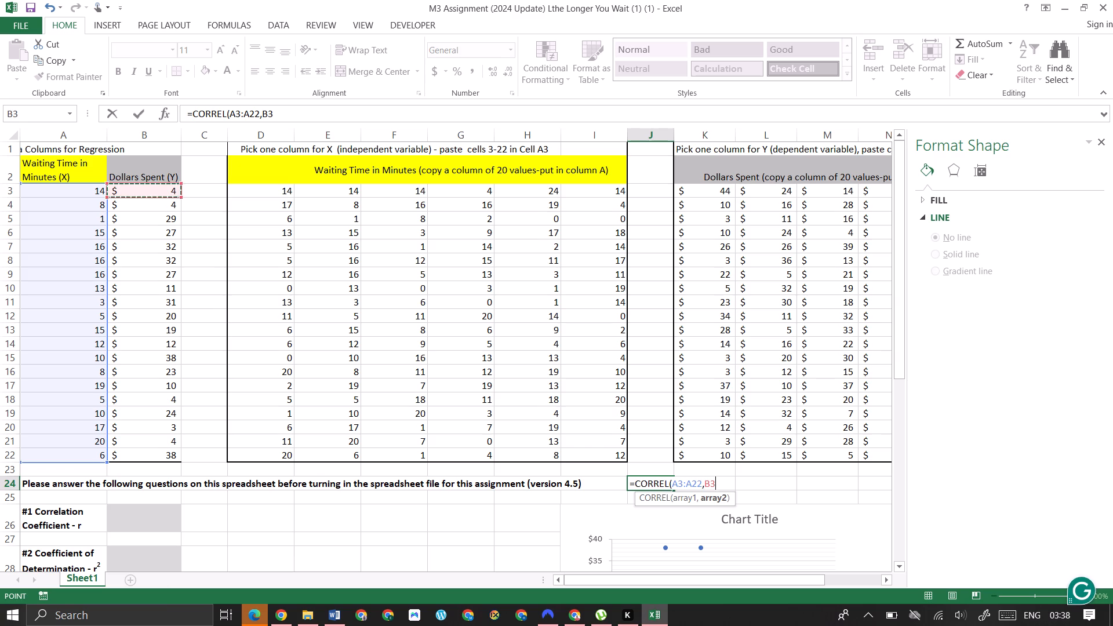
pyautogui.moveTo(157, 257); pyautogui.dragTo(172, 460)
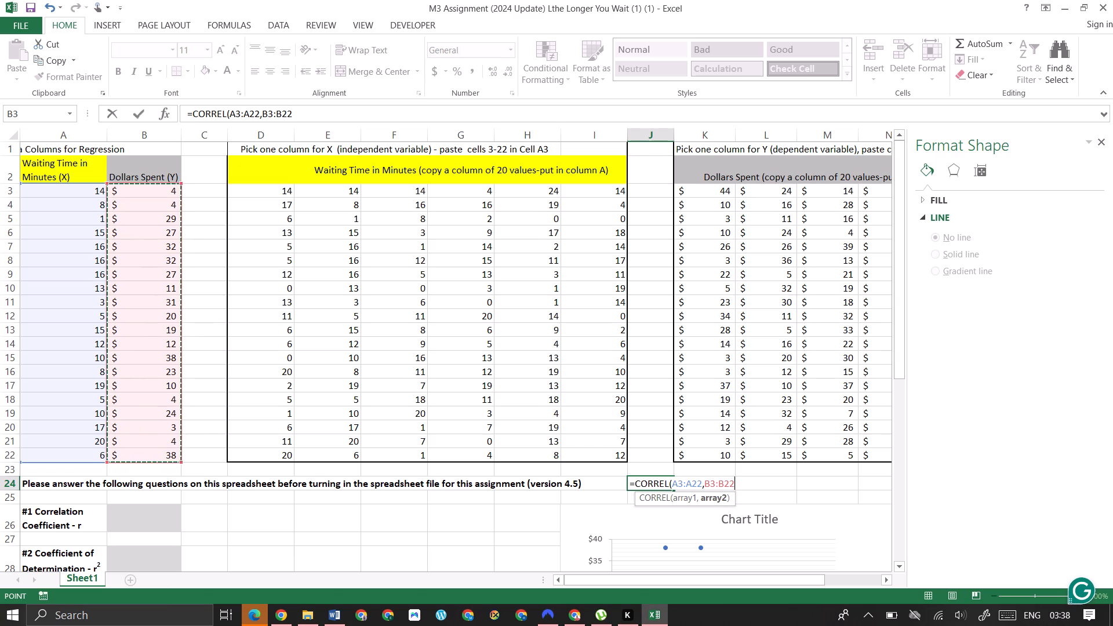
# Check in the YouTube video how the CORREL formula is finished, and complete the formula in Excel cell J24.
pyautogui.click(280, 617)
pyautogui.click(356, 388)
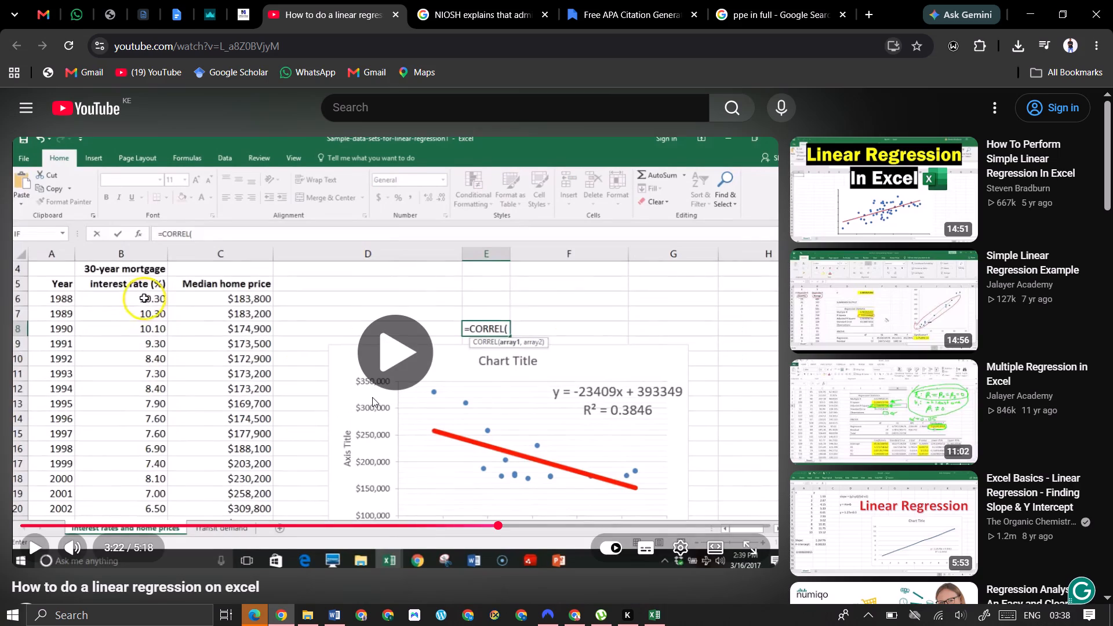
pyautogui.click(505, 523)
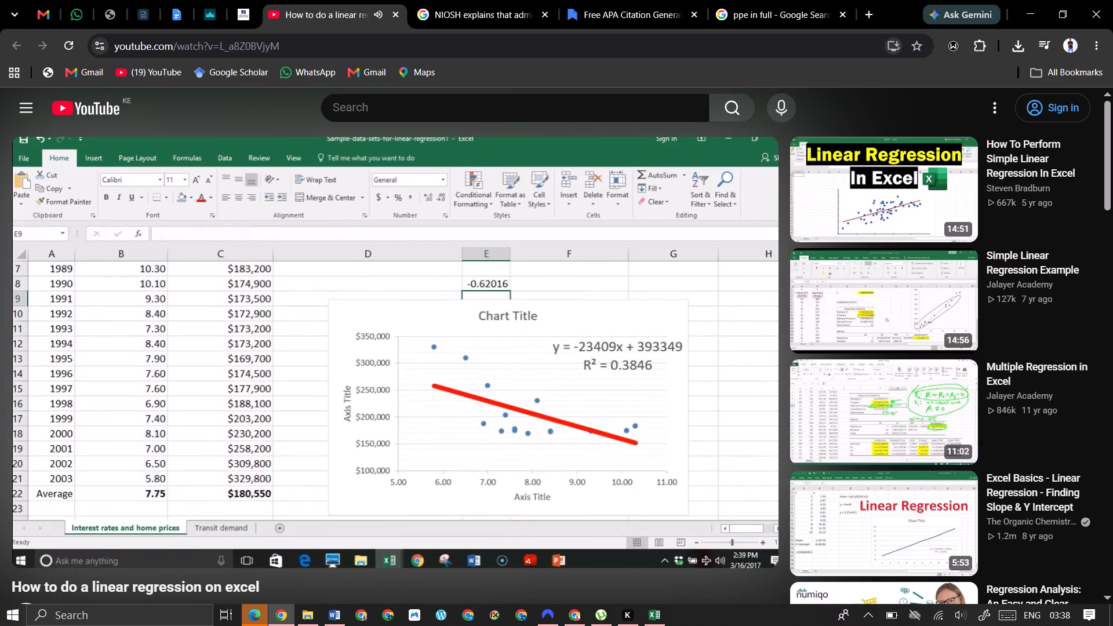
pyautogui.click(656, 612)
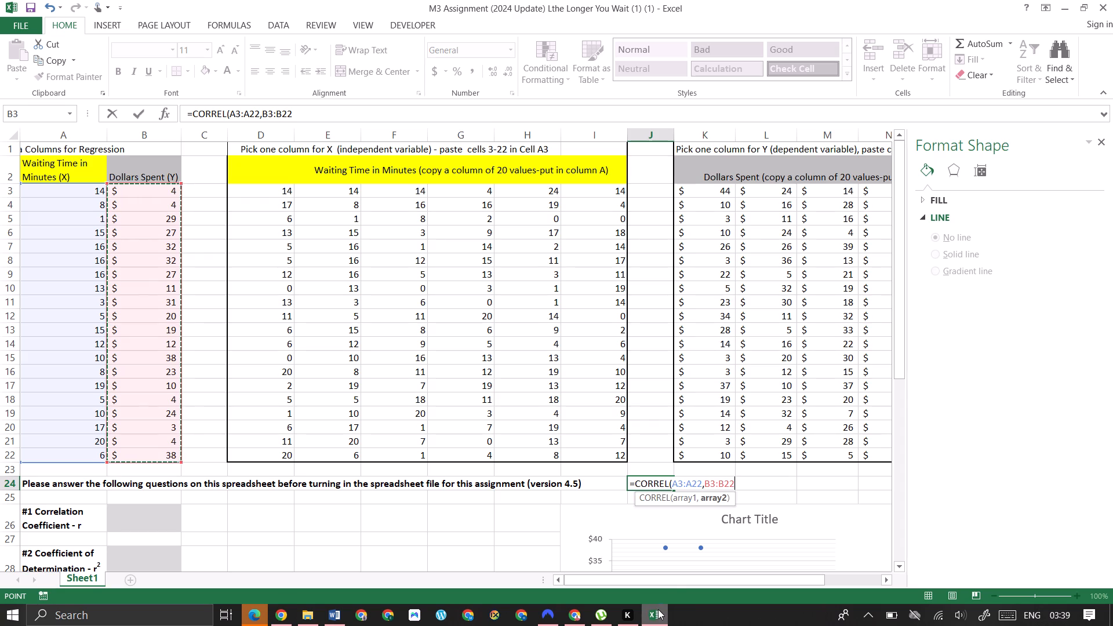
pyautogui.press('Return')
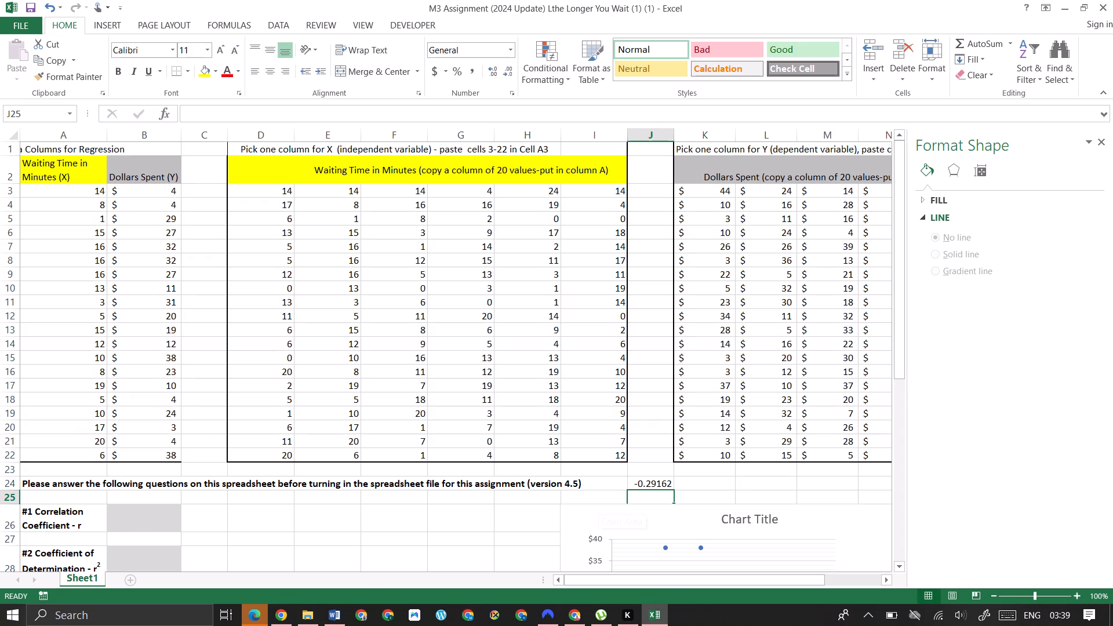
# Watch how the YouTube video presents the correlation result, and return to the Excel assignment.
pyautogui.click(292, 618)
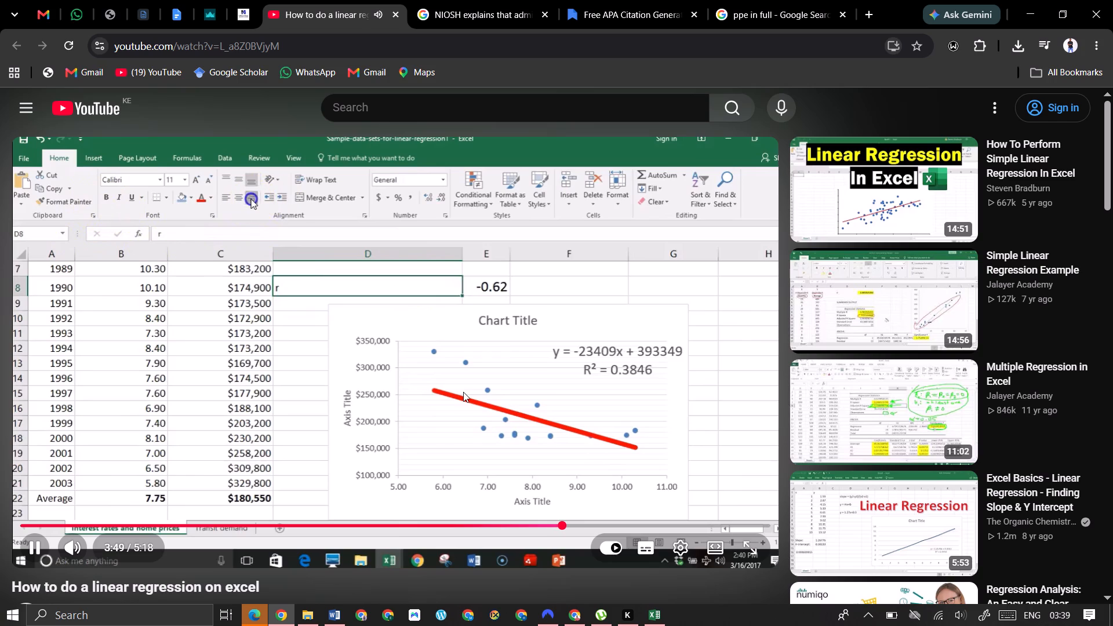
pyautogui.click(463, 392)
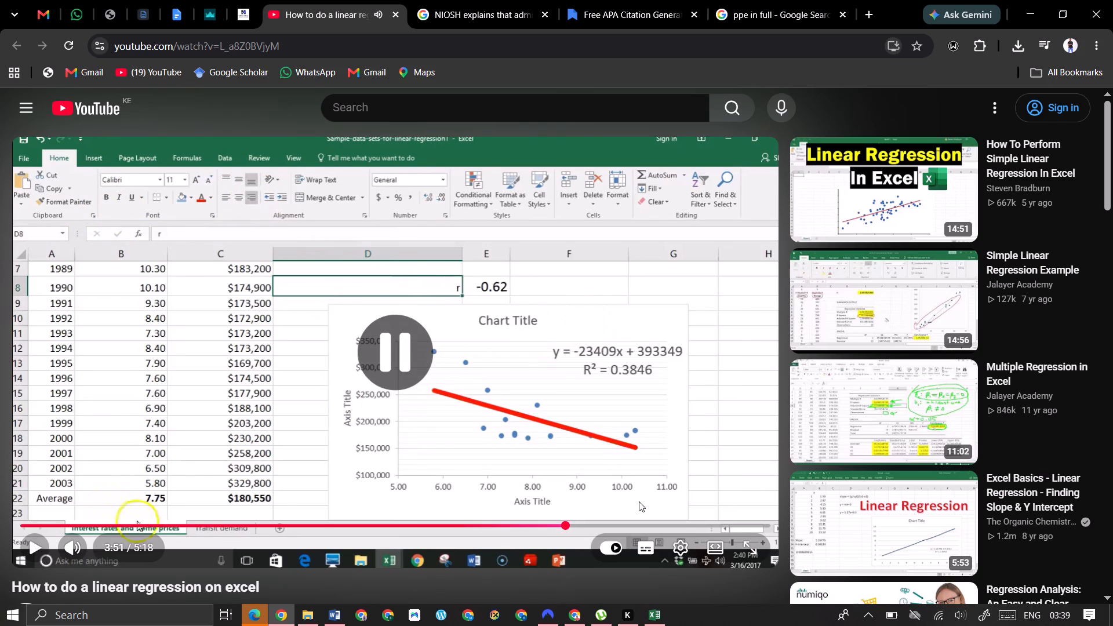
pyautogui.click(648, 618)
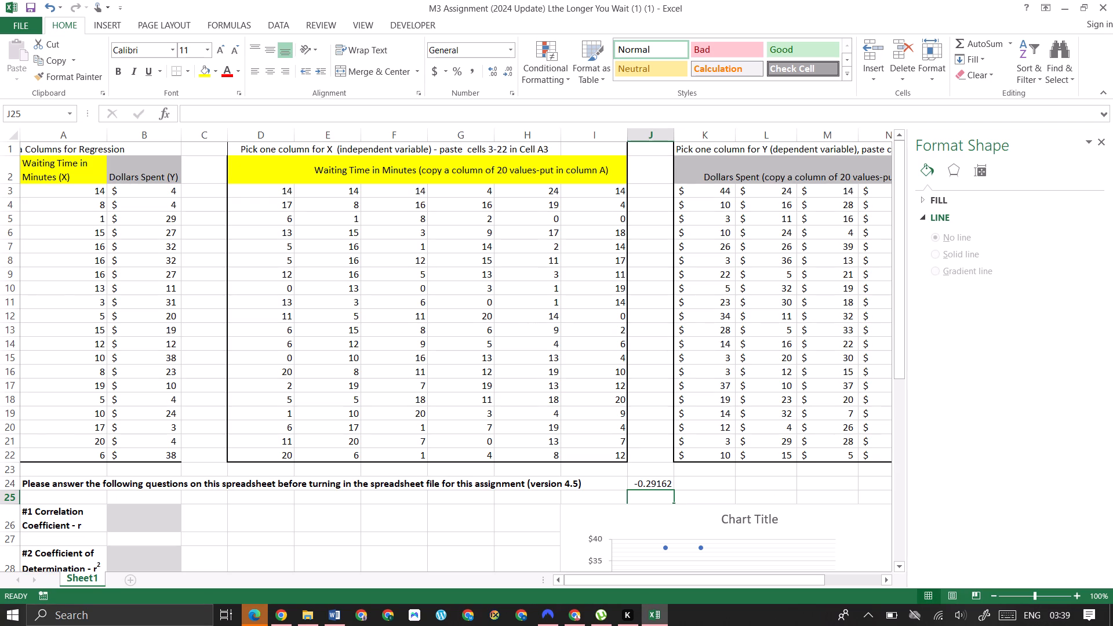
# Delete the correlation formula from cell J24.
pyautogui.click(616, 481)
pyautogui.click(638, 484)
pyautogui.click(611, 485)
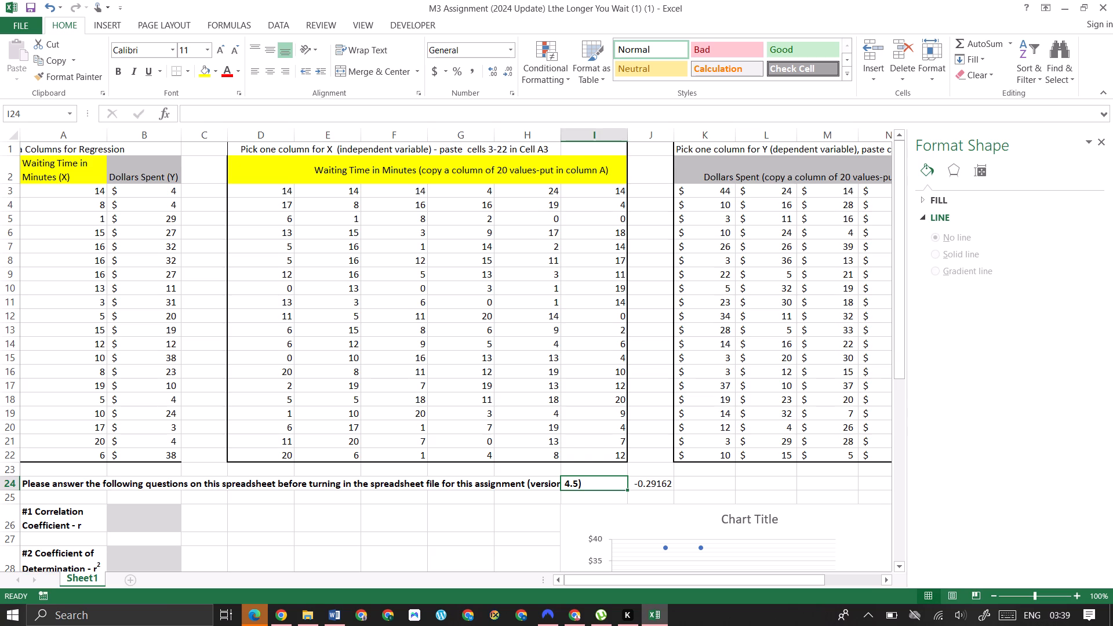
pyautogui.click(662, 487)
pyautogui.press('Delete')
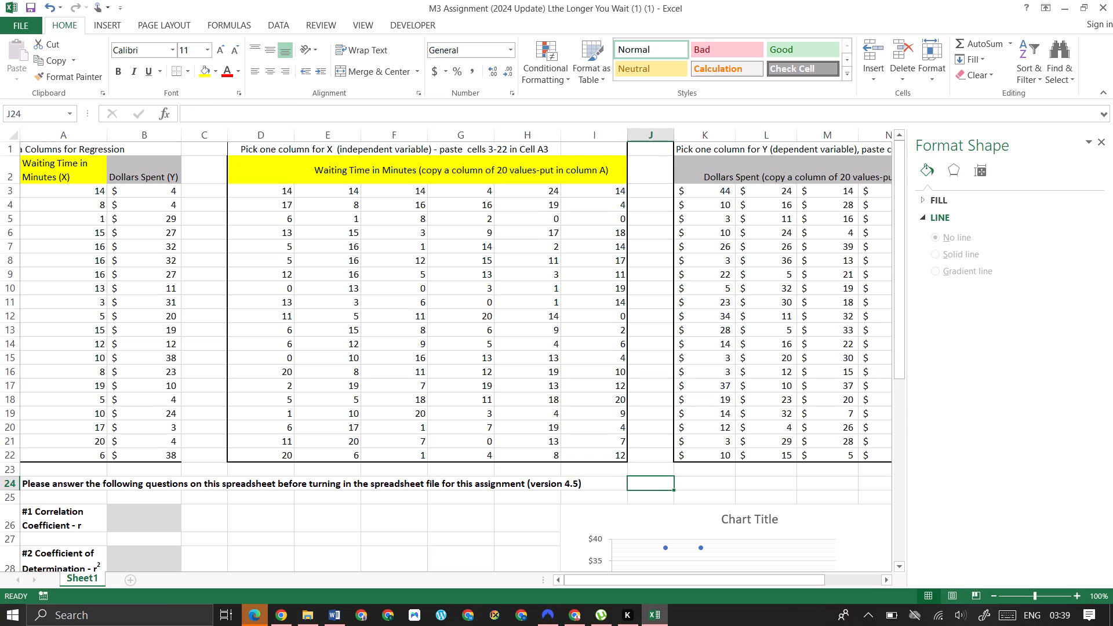
# Compute the correlation coefficient in cell B26 with CORREL, using waiting times A3:A22 and dollars spent B3:B22.
pyautogui.click(139, 523)
pyautogui.write('=corr')
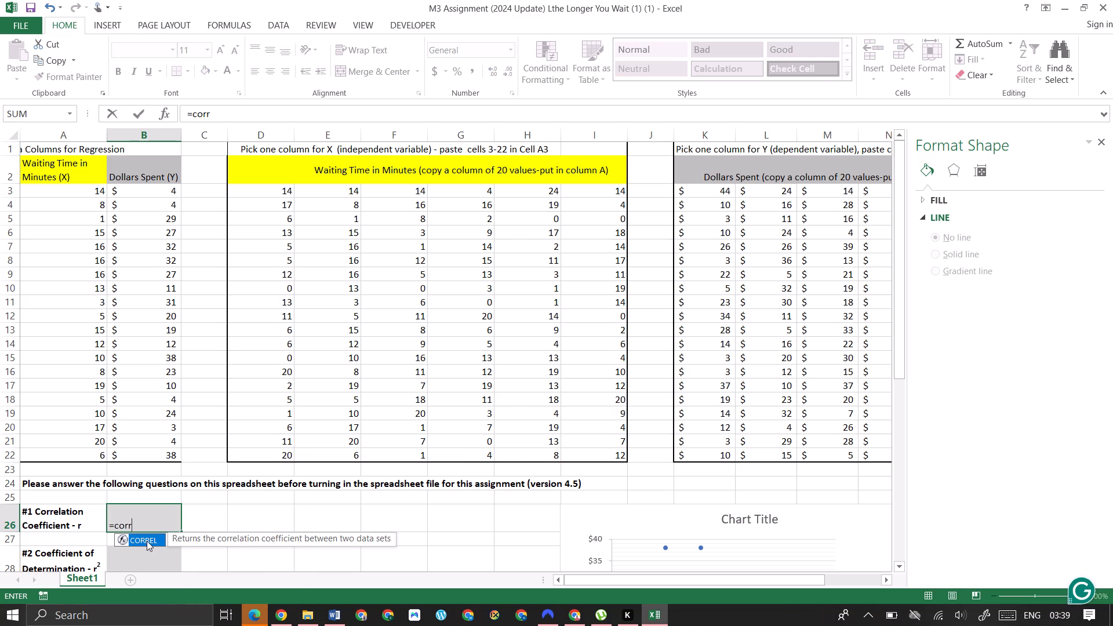
pyautogui.click(147, 541)
pyautogui.doubleClick(147, 540)
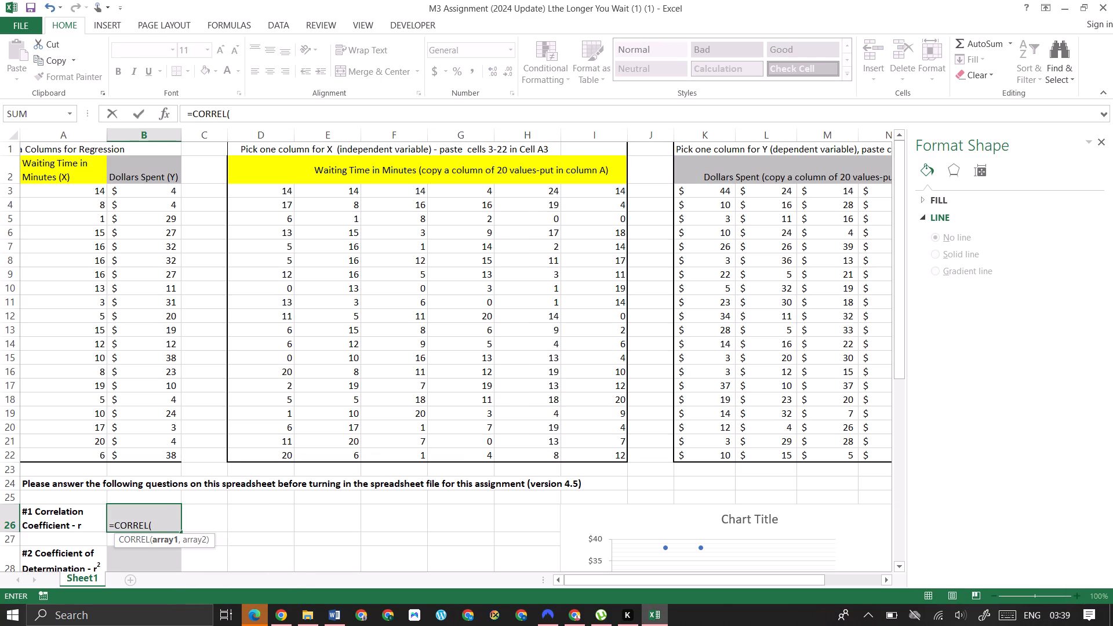
pyautogui.click(166, 541)
pyautogui.moveTo(85, 189); pyautogui.dragTo(112, 326)
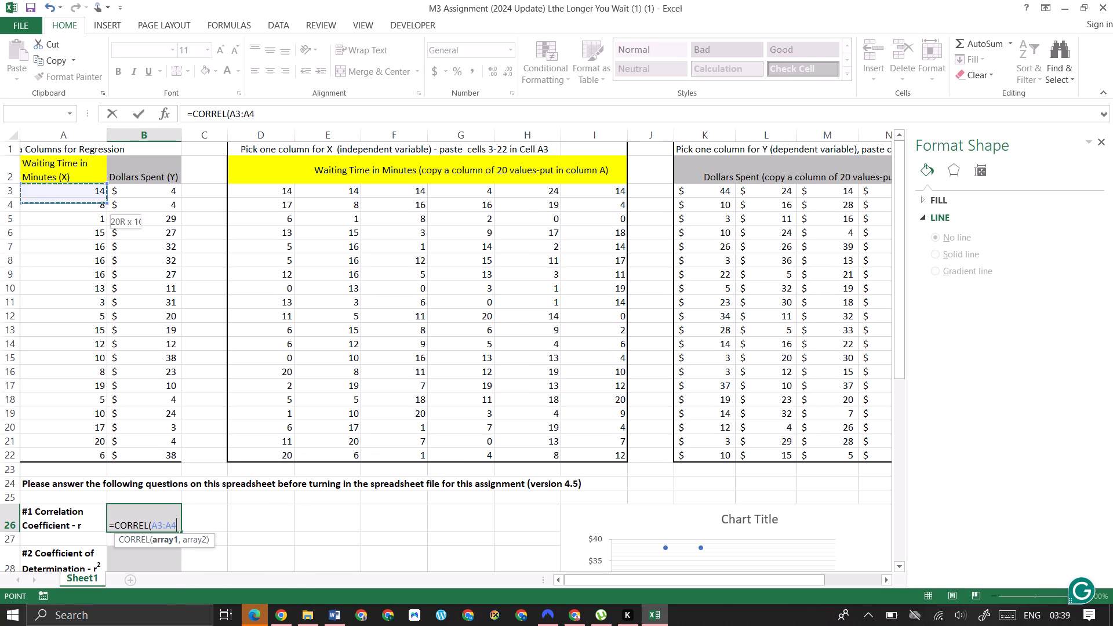
pyautogui.moveTo(112, 326); pyautogui.dragTo(94, 459)
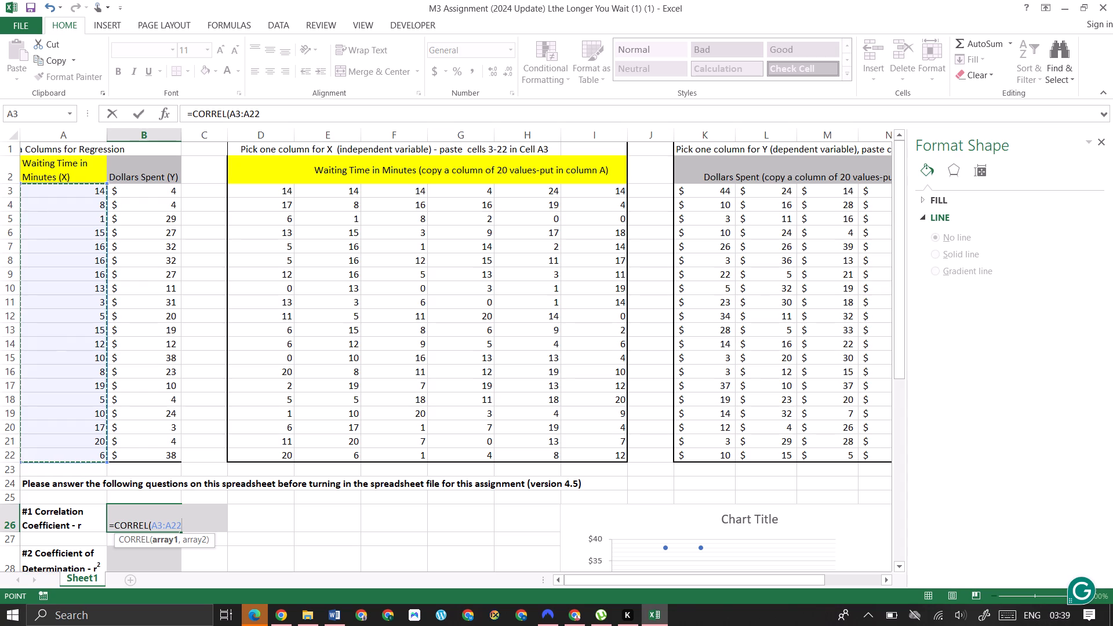
pyautogui.press(',')
pyautogui.moveTo(146, 190); pyautogui.dragTo(151, 250)
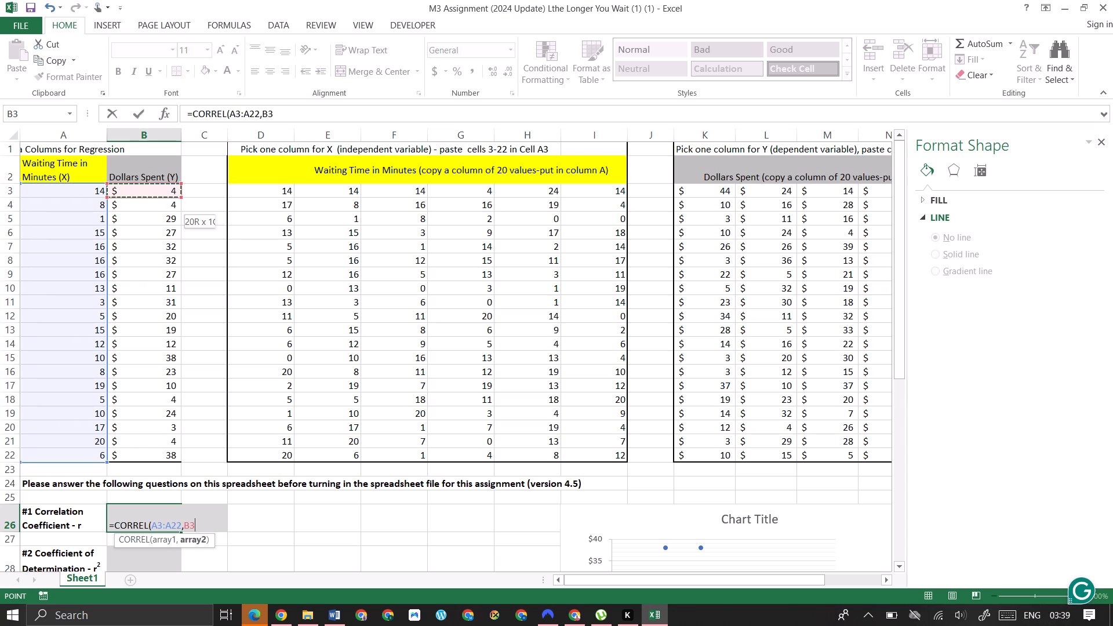
pyautogui.moveTo(151, 250); pyautogui.dragTo(156, 462)
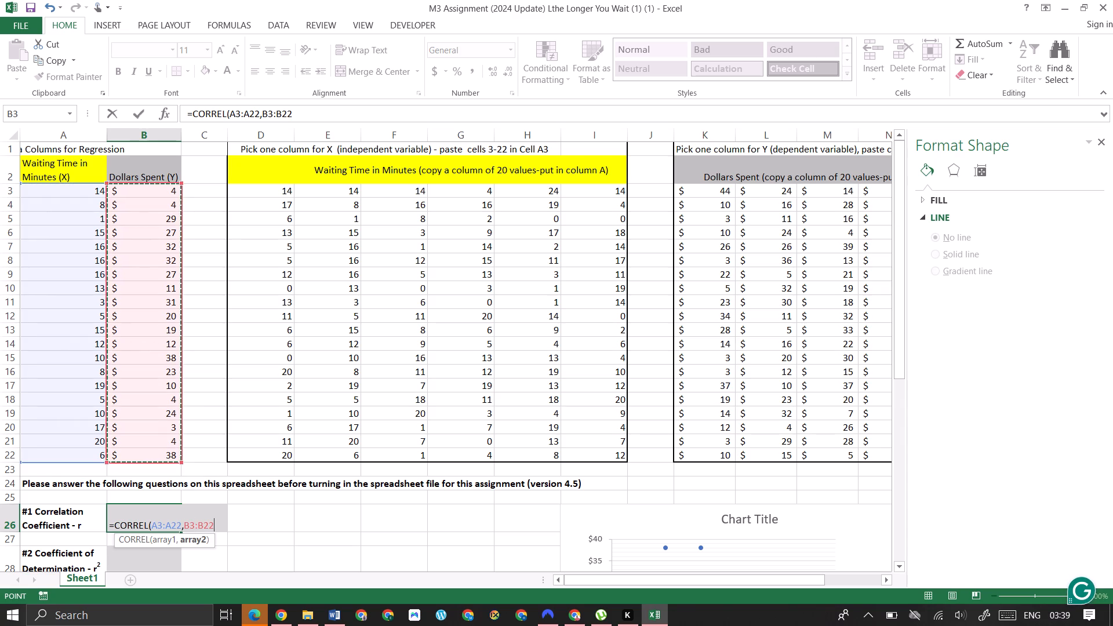
pyautogui.press('Return')
# Compute the coefficient of determination in cell B28 by squaring the correlation with the formula =SUM(B26*B26).
pyautogui.scroll(-1, 163, 462)
pyautogui.click(150, 506)
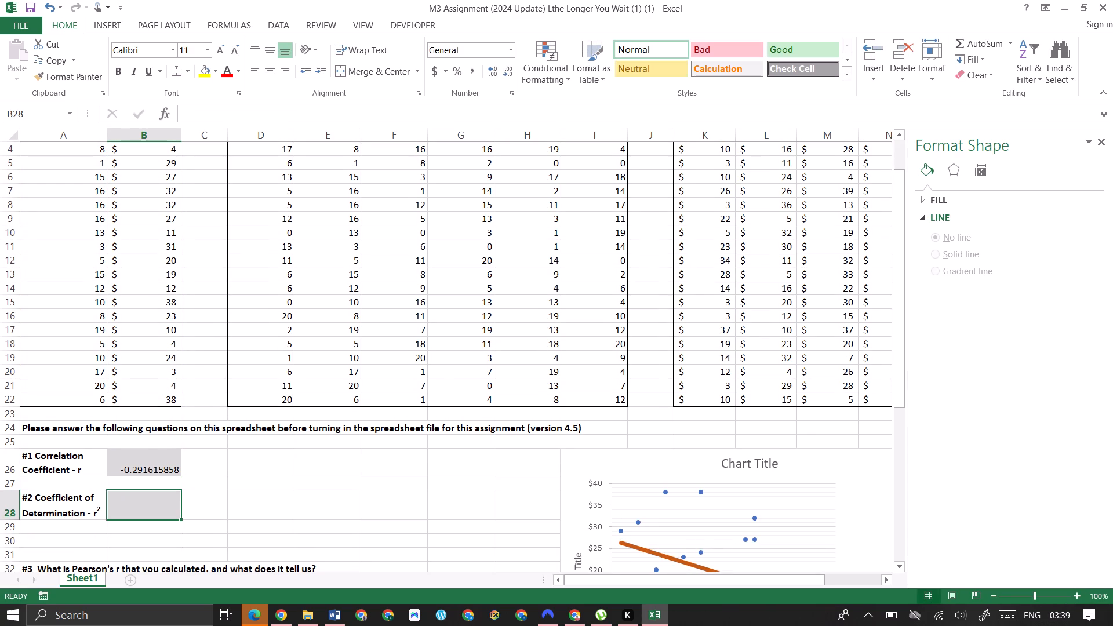
pyautogui.click(129, 463)
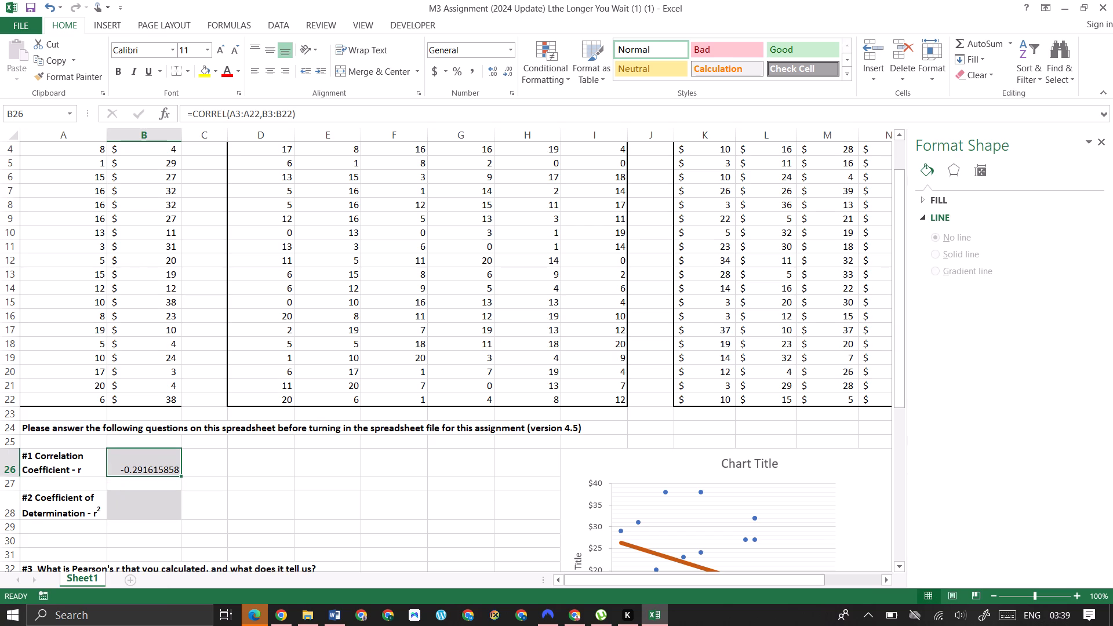
pyautogui.click(140, 515)
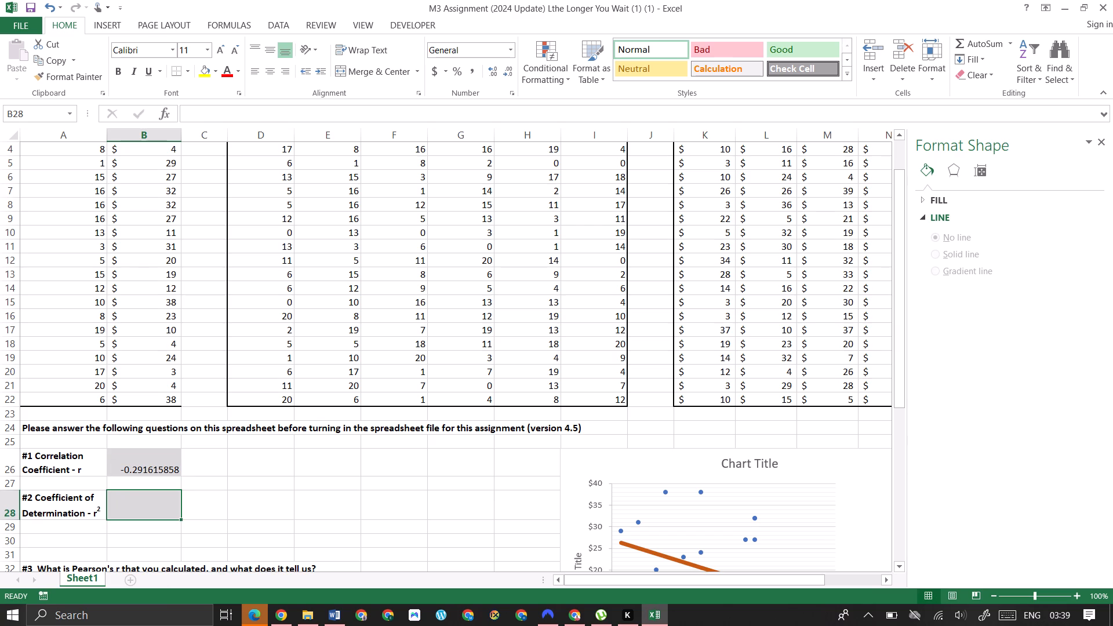
pyautogui.press('=')
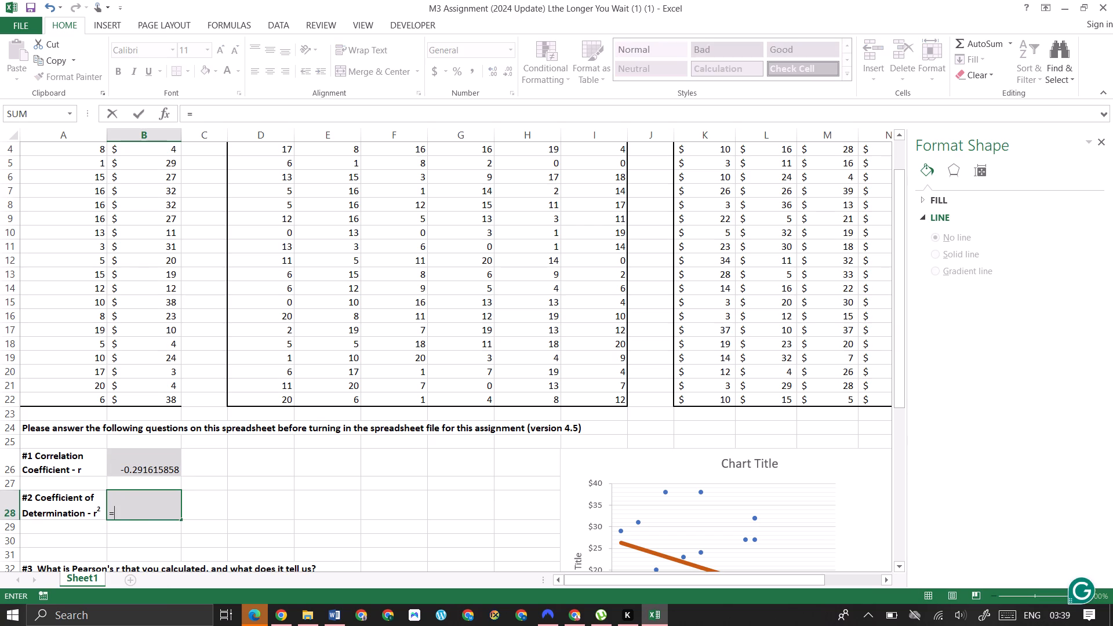
pyautogui.press('BackSpace')
pyautogui.click(166, 115)
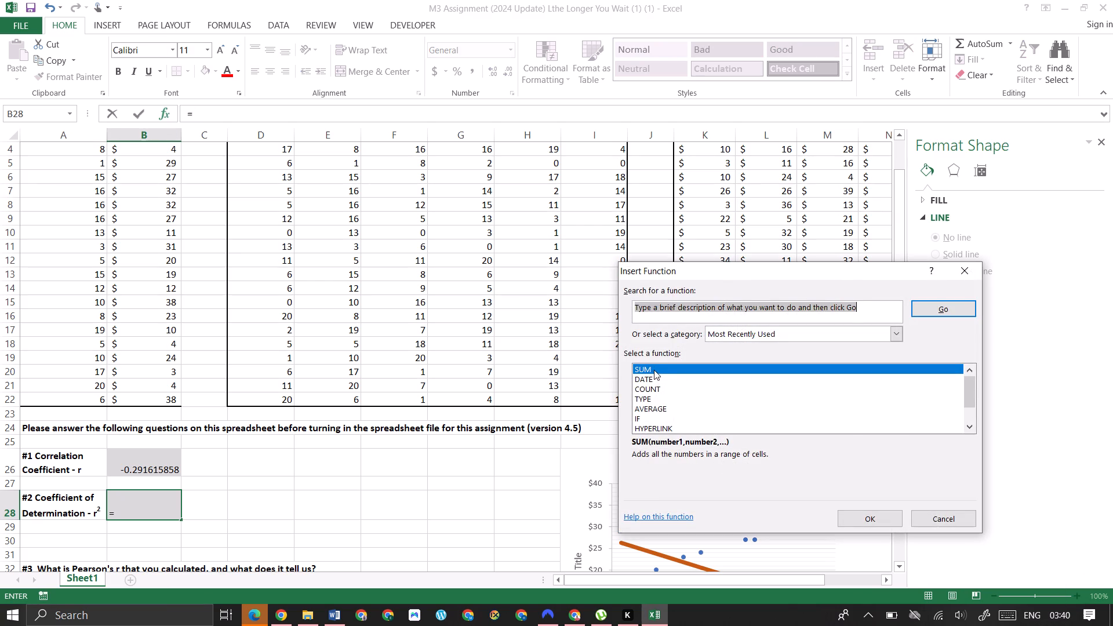
pyautogui.click(871, 523)
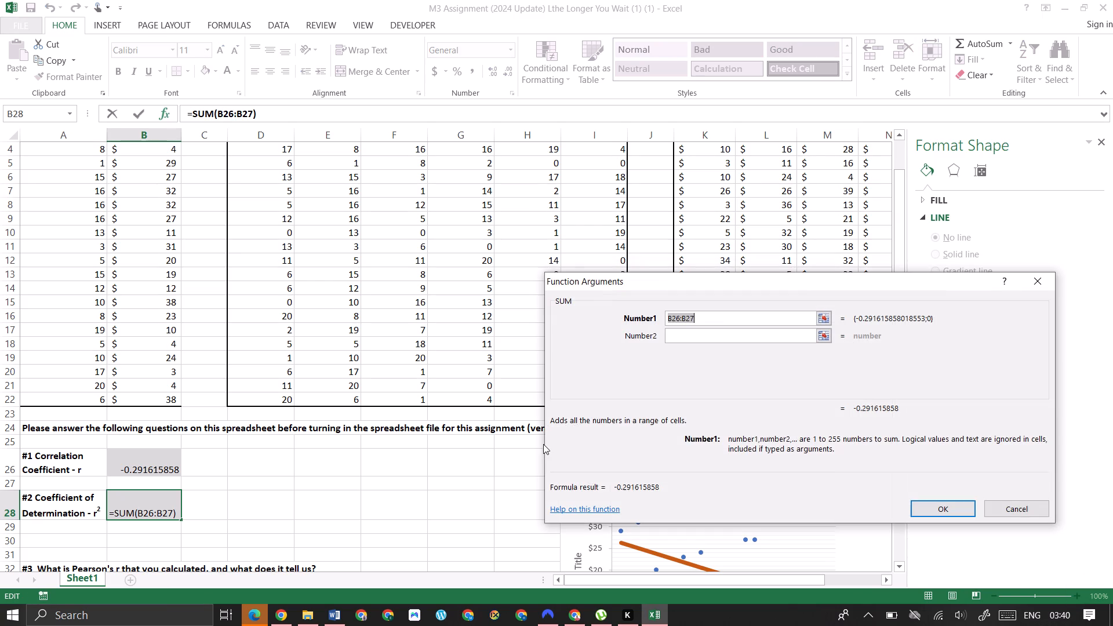
pyautogui.click(683, 318)
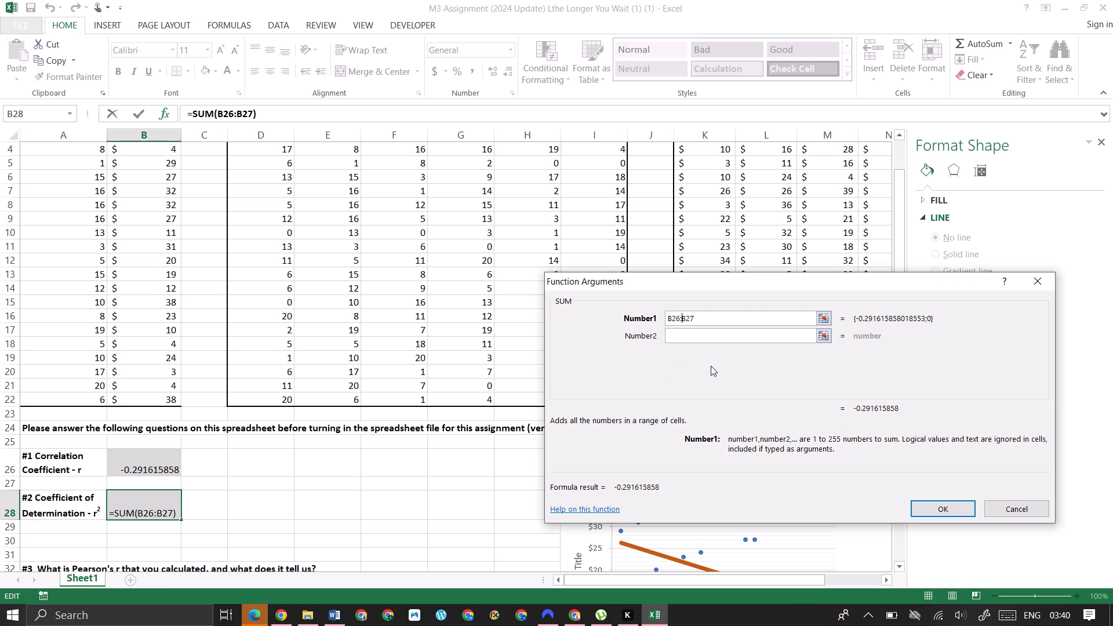
pyautogui.press('BackSpace')
pyautogui.hotkey('shift', '*')
pyautogui.press('Right')
pyautogui.press('Right')
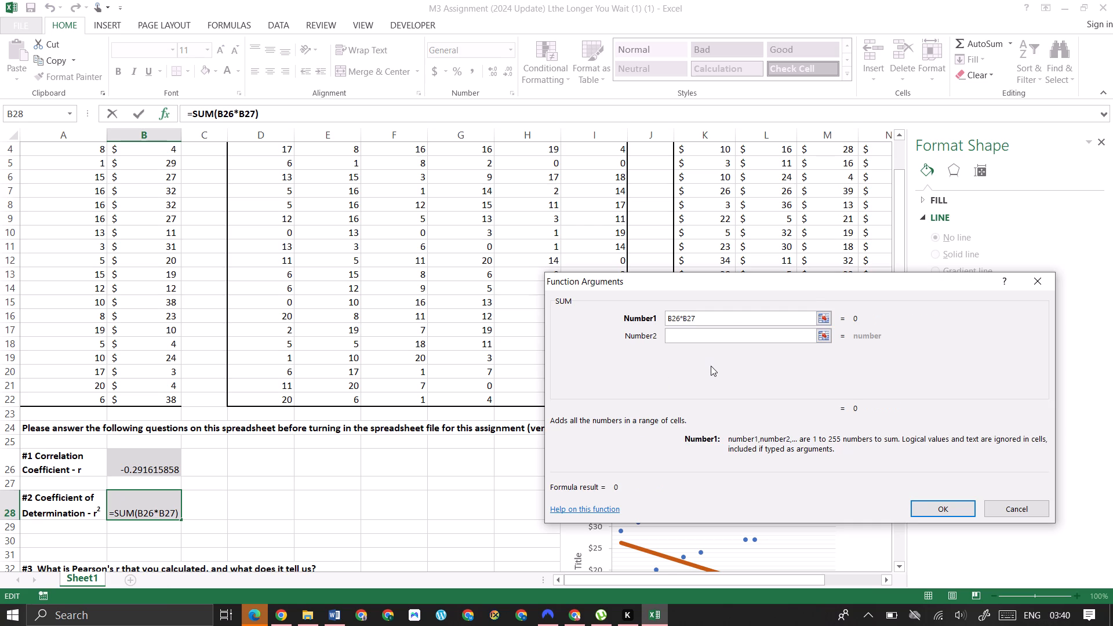
pyautogui.press('Delete')
pyautogui.press('6')
pyautogui.press('Return')
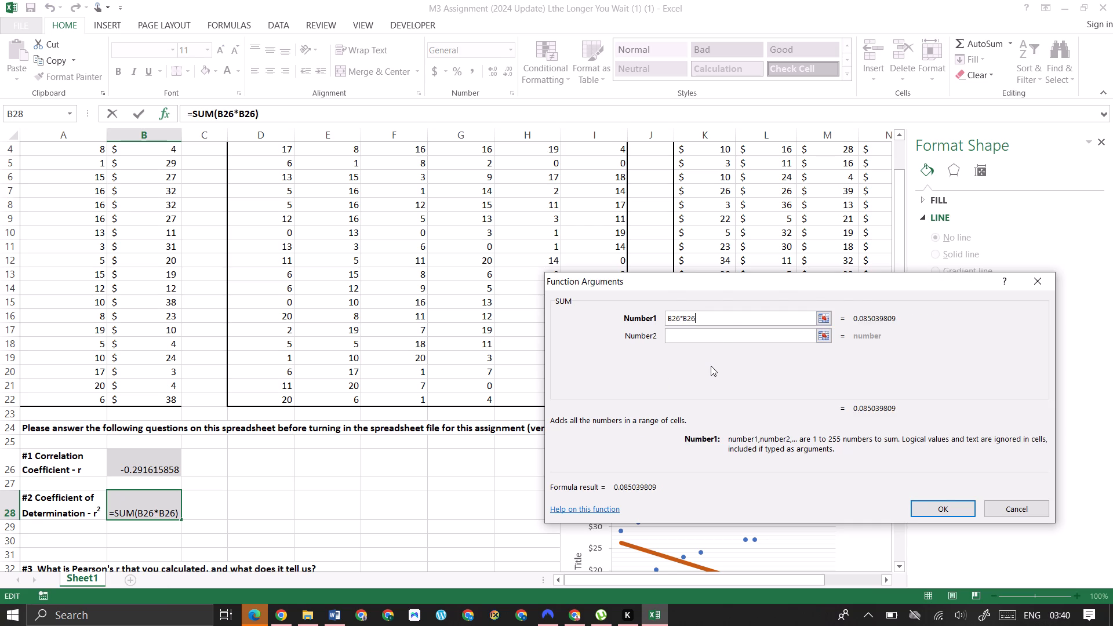
# Watch in the YouTube video how the SLOPE formula is built, checking the remaining questions in the Excel assignment, and return to the spreadsheet.
pyautogui.click(277, 618)
pyautogui.click(389, 407)
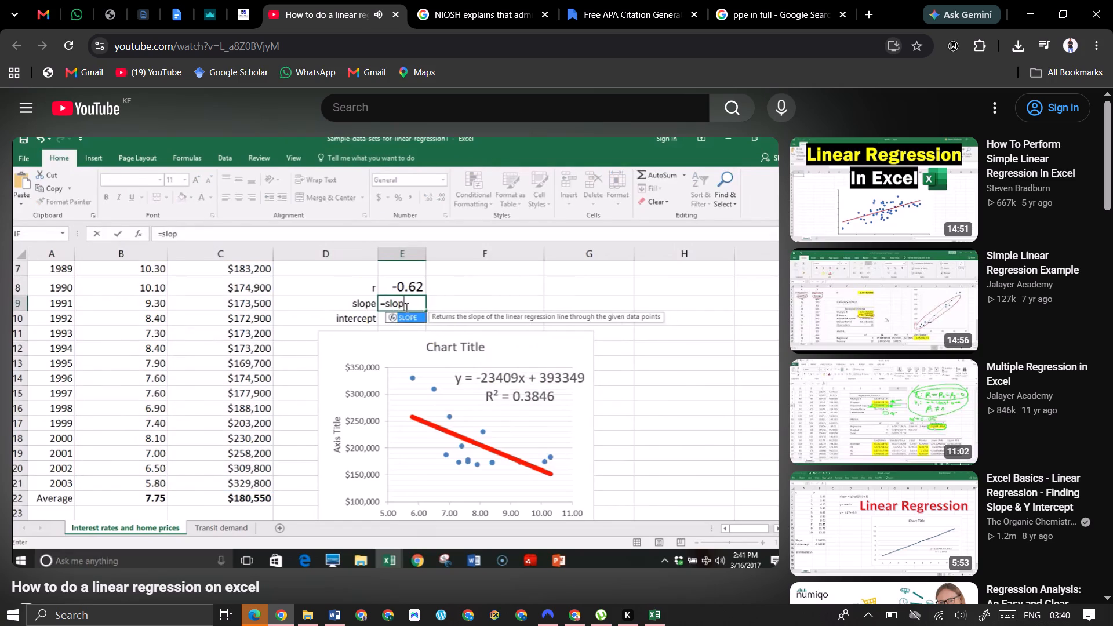
pyautogui.click(360, 398)
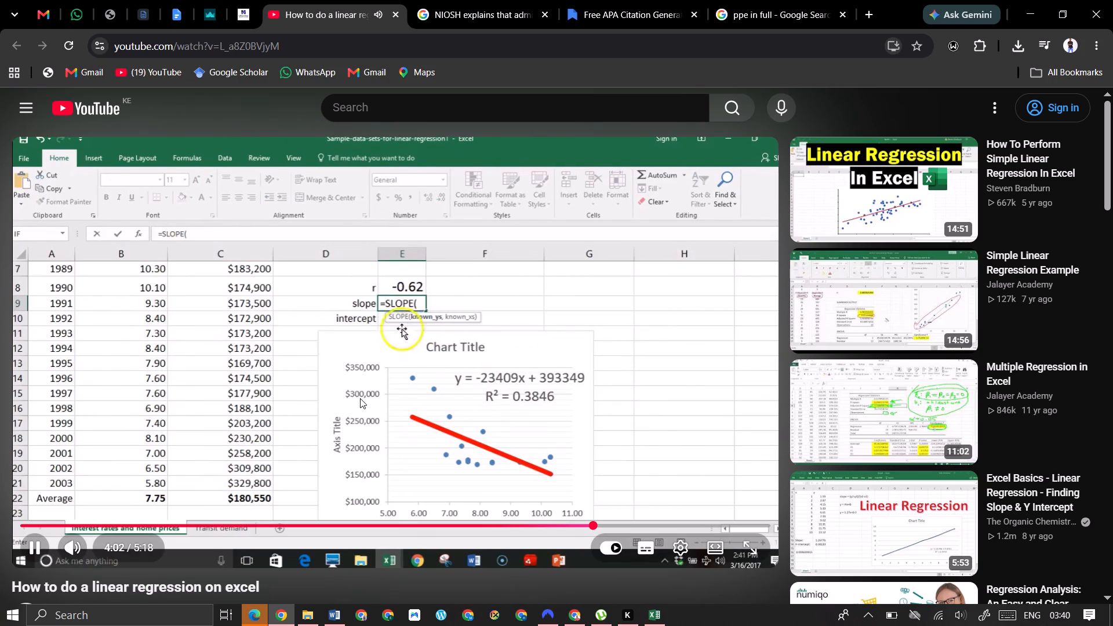
pyautogui.click(330, 618)
pyautogui.click(649, 610)
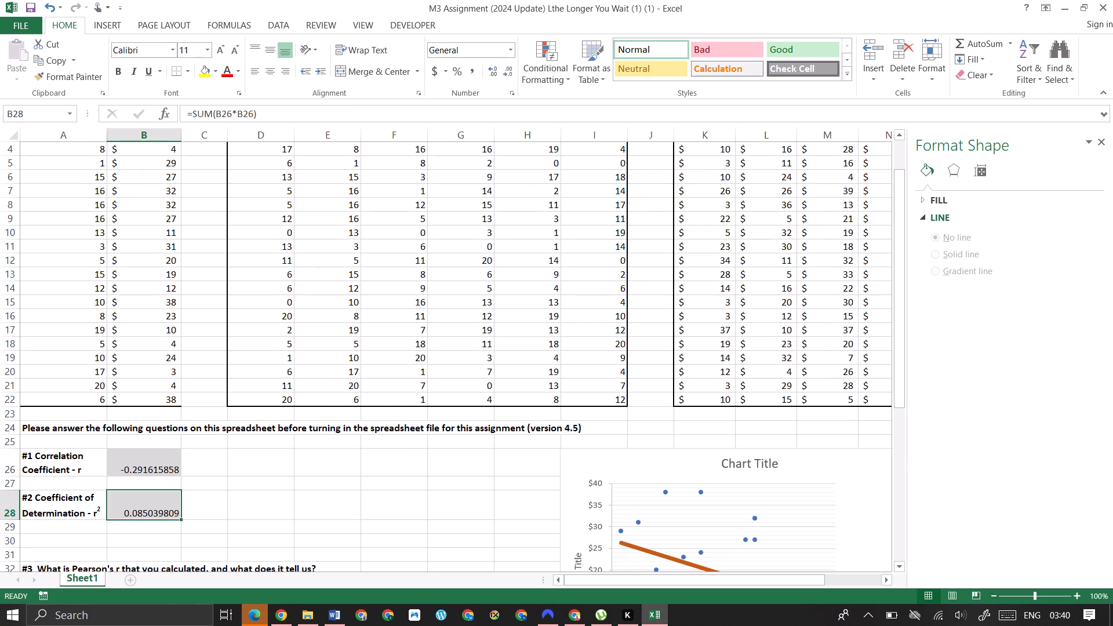
pyautogui.scroll(-2, 106, 398)
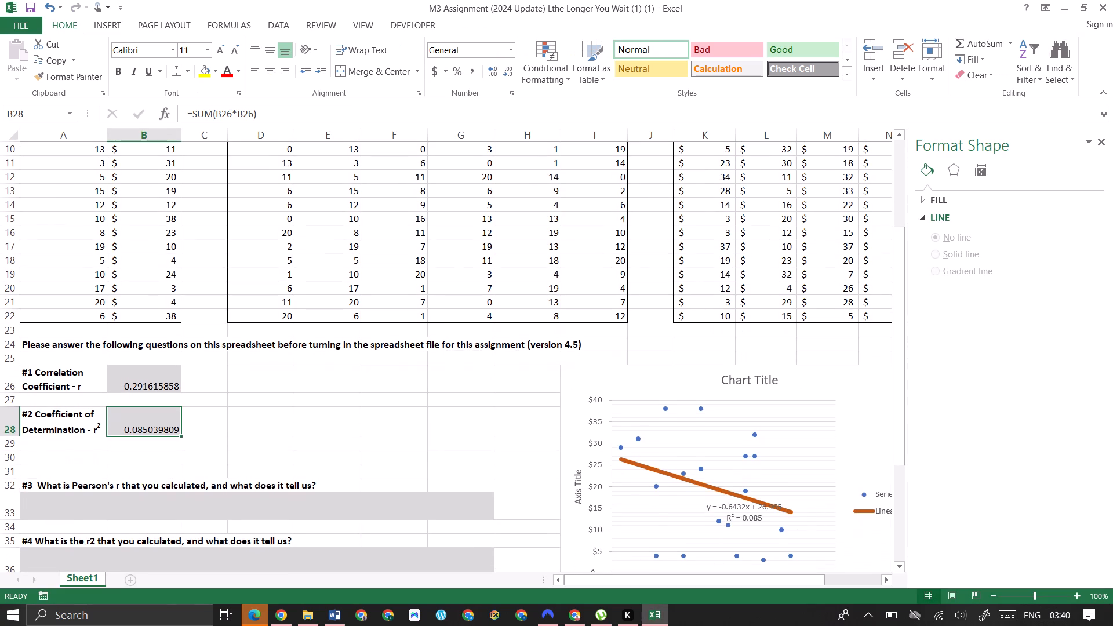
pyautogui.scroll(-1, 106, 398)
pyautogui.click(67, 413)
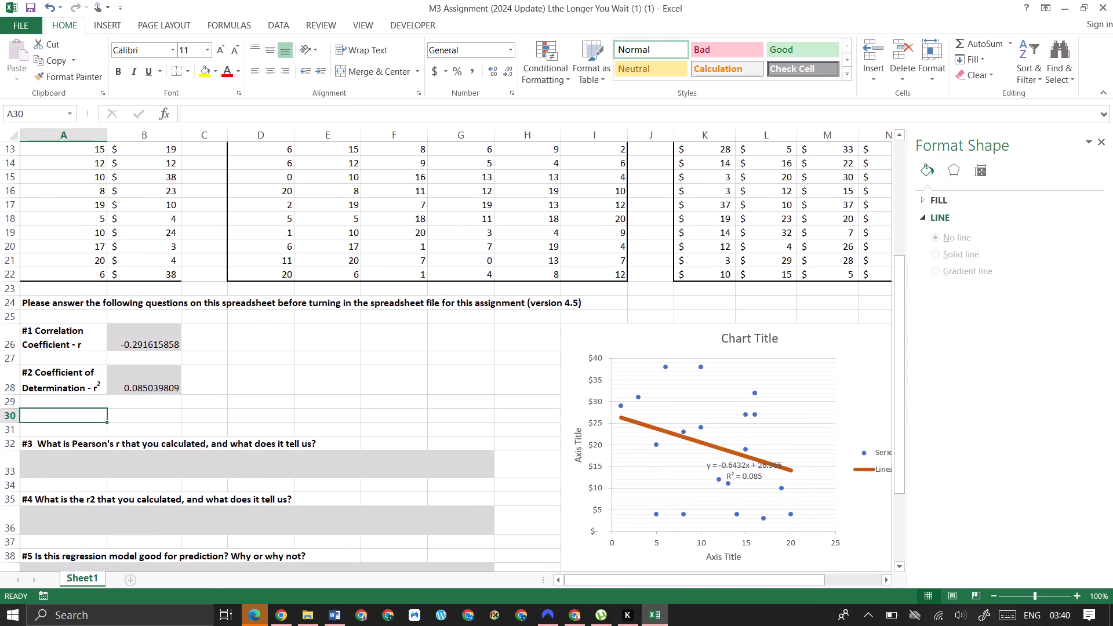
pyautogui.click(275, 614)
pyautogui.click(339, 336)
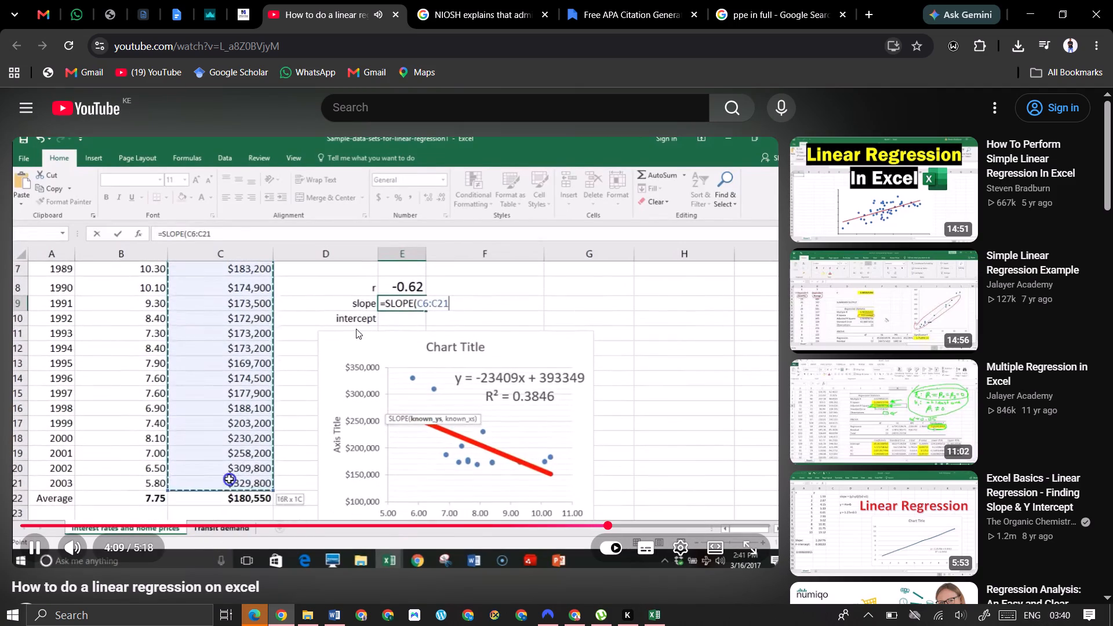
pyautogui.click(345, 320)
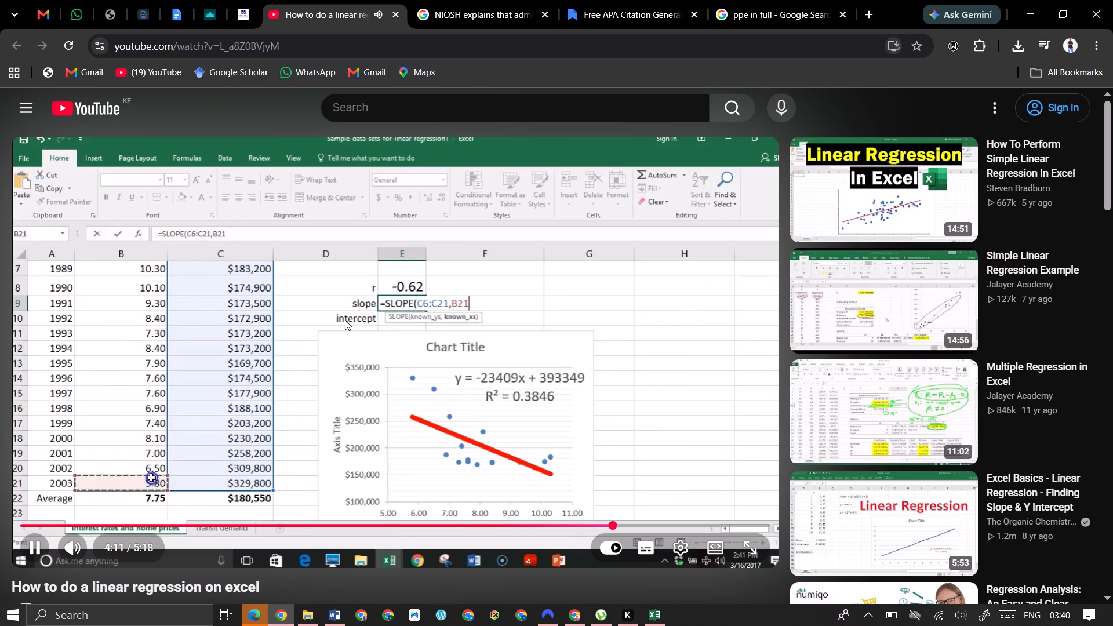
pyautogui.click(642, 620)
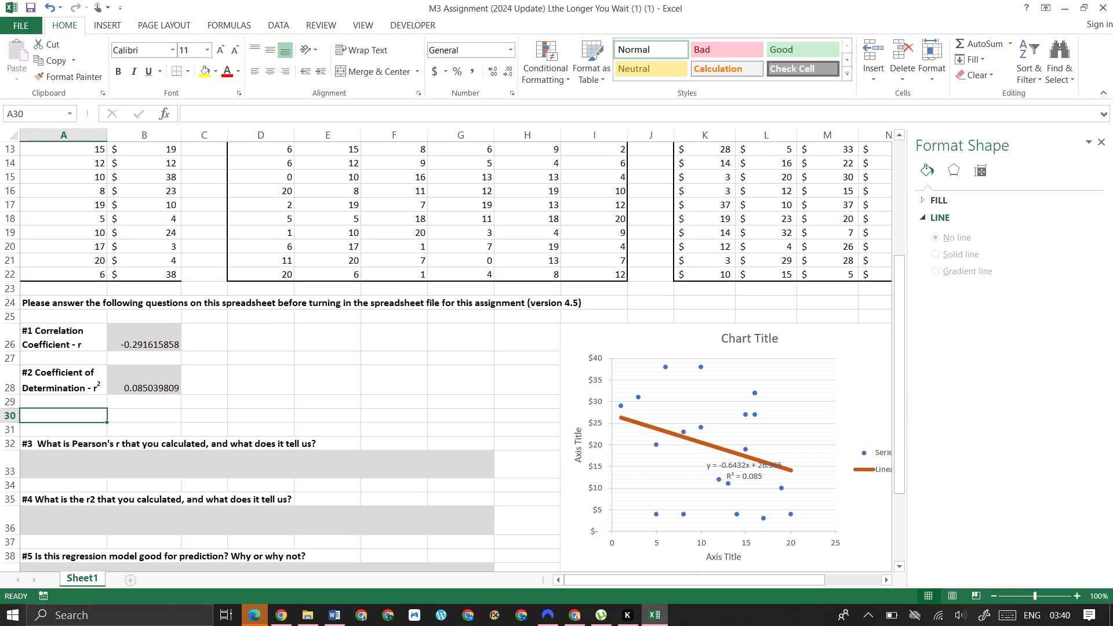
# Compute the regression slope in cell A29 with SLOPE, using dollars spent B3:B22 as known y's and waiting times A3:A22 as known x's.
pyautogui.click(83, 404)
pyautogui.write('=sl')
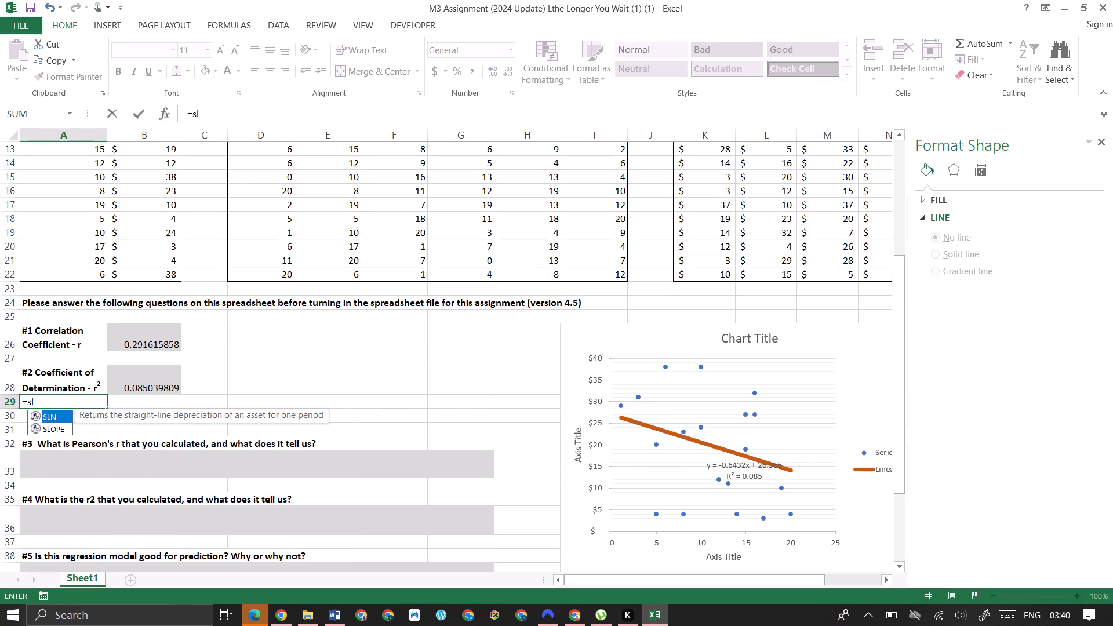
pyautogui.click(39, 430)
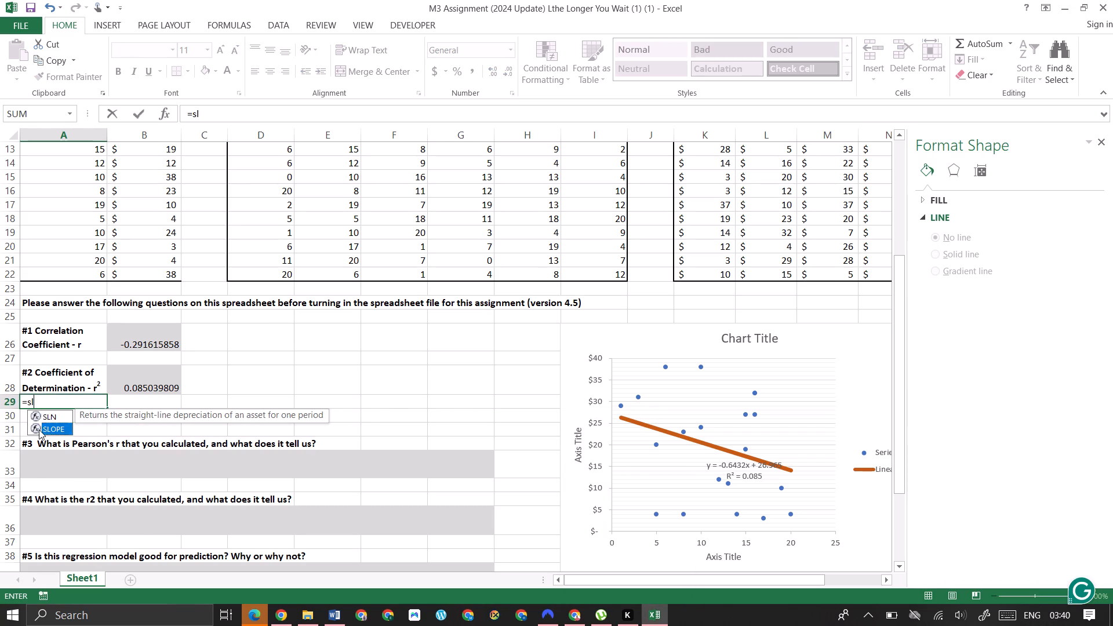
pyautogui.click(49, 430)
pyautogui.tripleClick(50, 430)
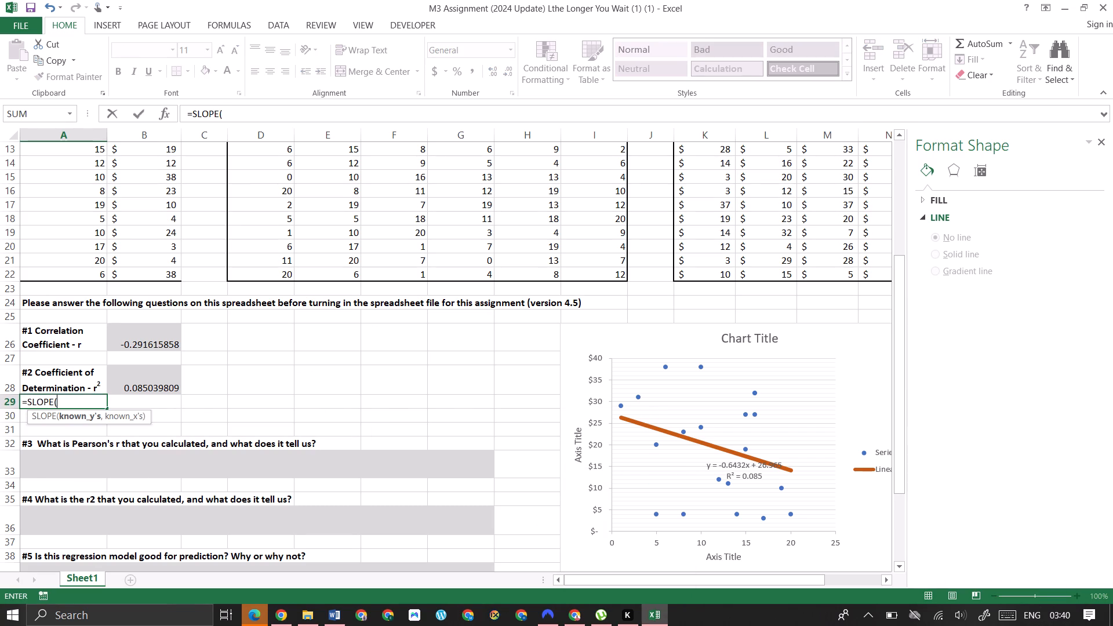
pyautogui.click(90, 418)
pyautogui.scroll(6, 200, 339)
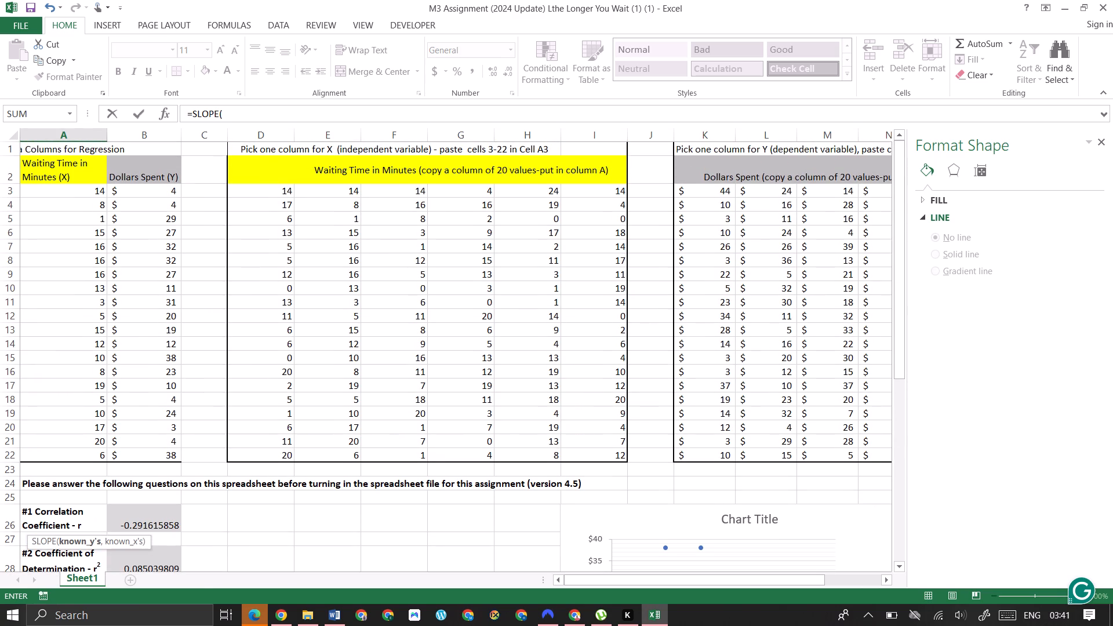
pyautogui.moveTo(138, 187); pyautogui.dragTo(149, 452)
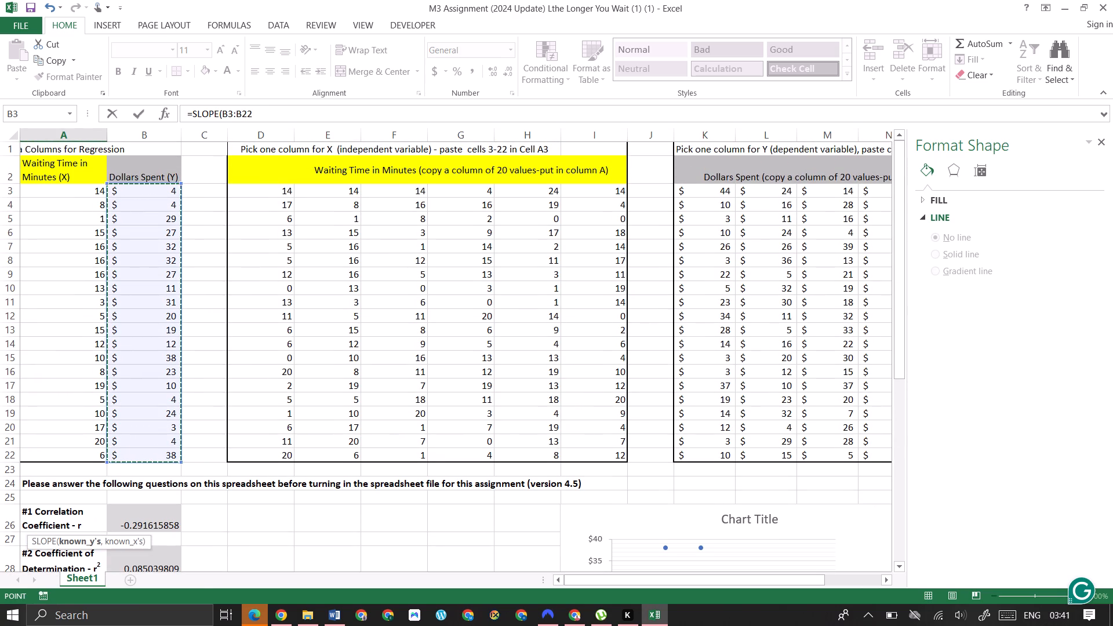
pyautogui.press(',')
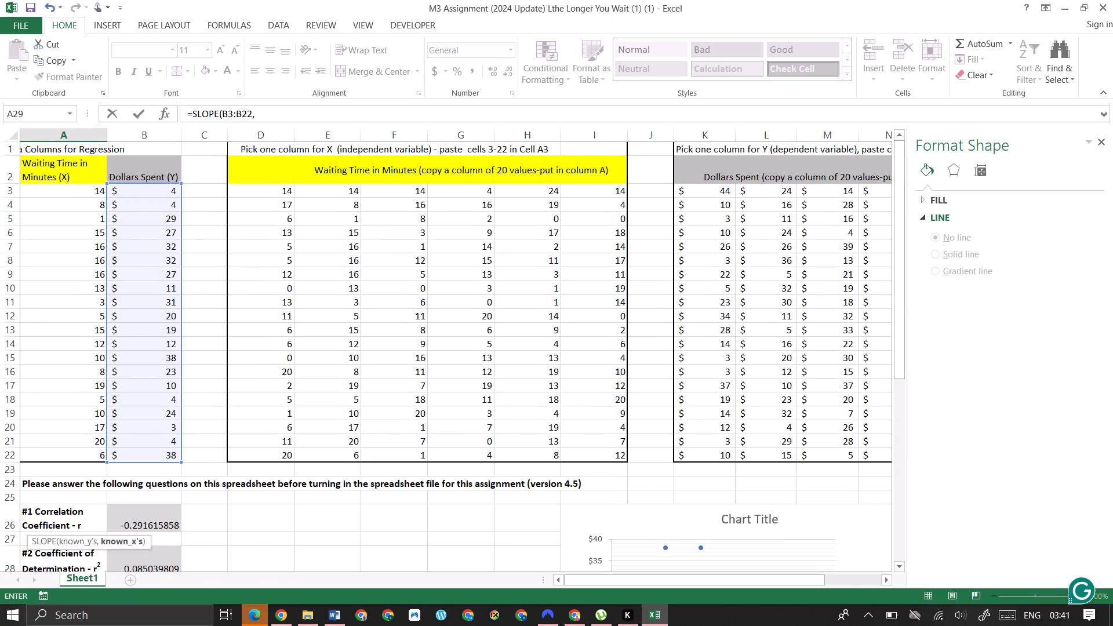
pyautogui.moveTo(67, 188); pyautogui.dragTo(78, 453)
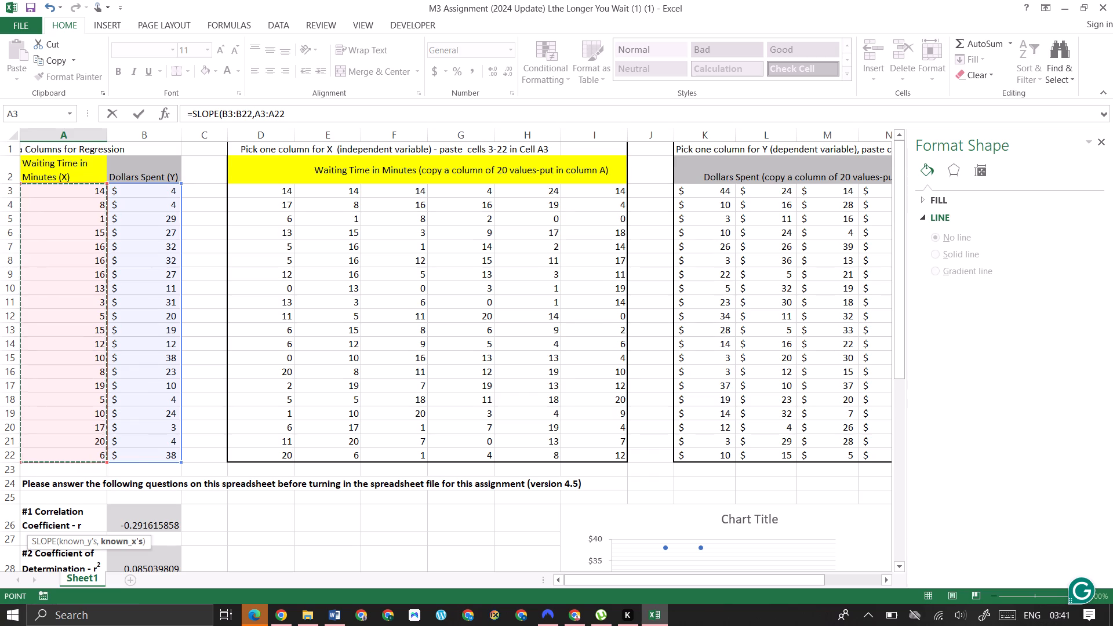
pyautogui.press('Return')
pyautogui.scroll(-1, 95, 457)
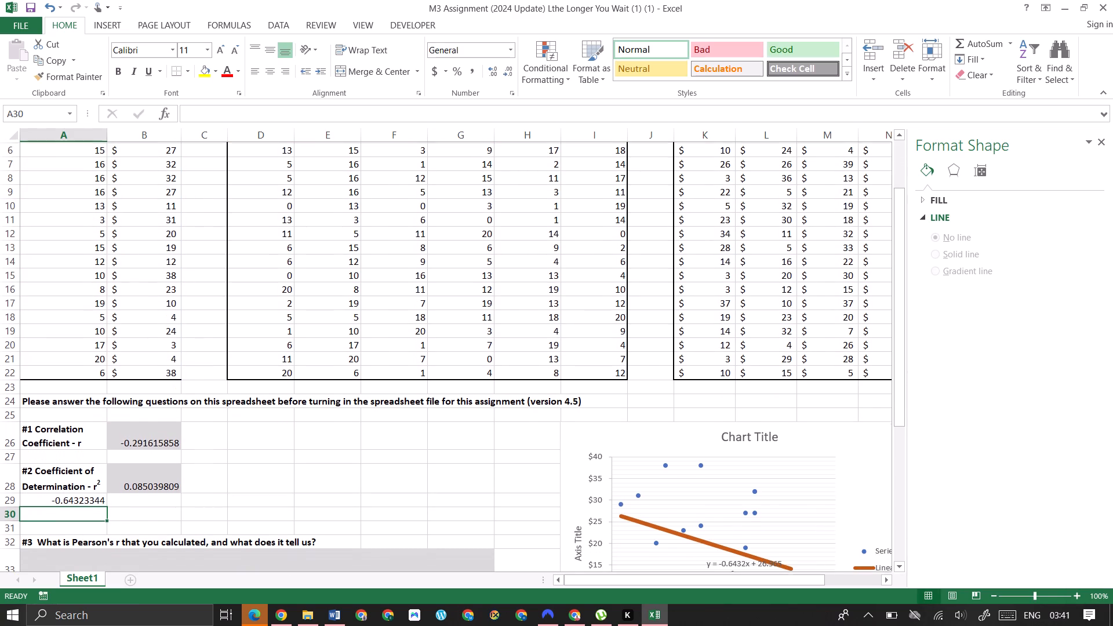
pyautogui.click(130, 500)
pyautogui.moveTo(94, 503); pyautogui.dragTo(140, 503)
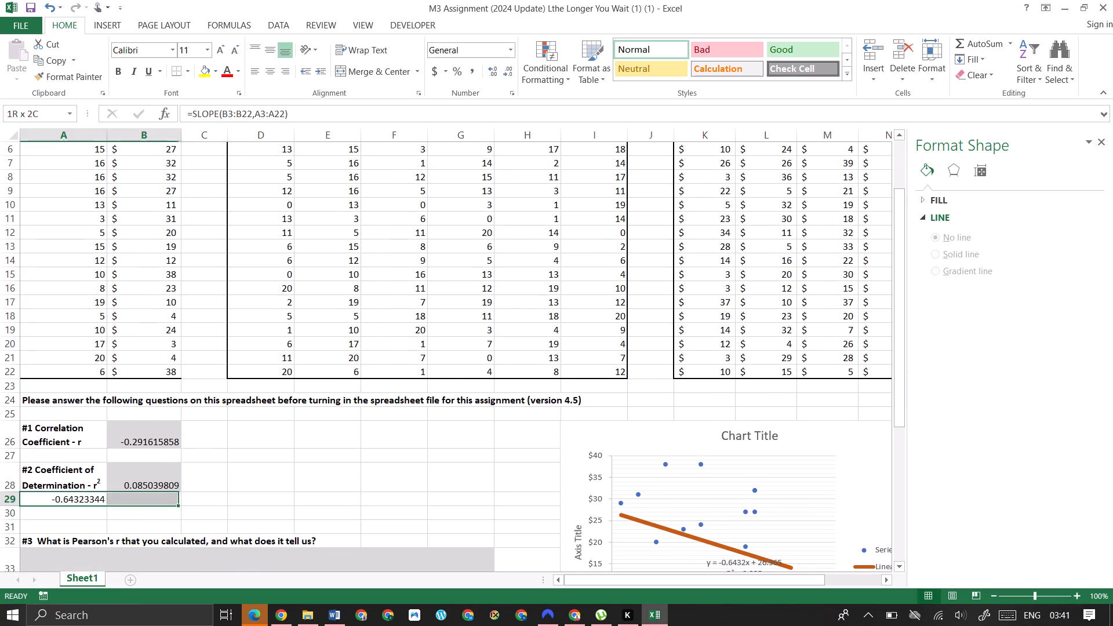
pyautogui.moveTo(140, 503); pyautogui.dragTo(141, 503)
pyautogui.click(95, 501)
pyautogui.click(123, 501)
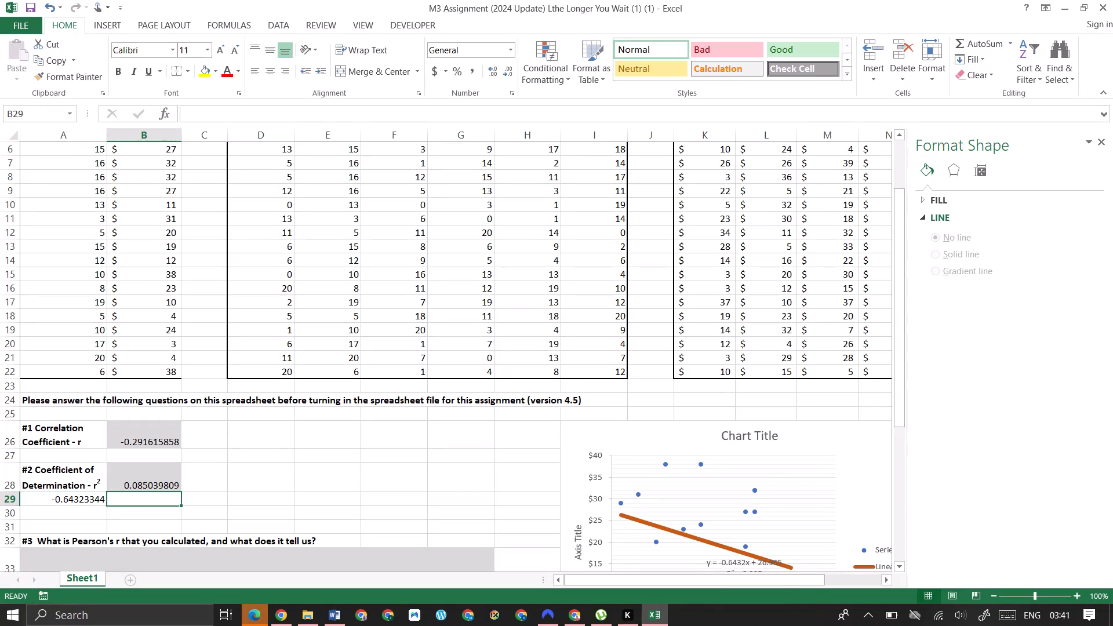
# Label the slope value by entering "slope" in cell B29.
pyautogui.write('slope')
pyautogui.press('Return')
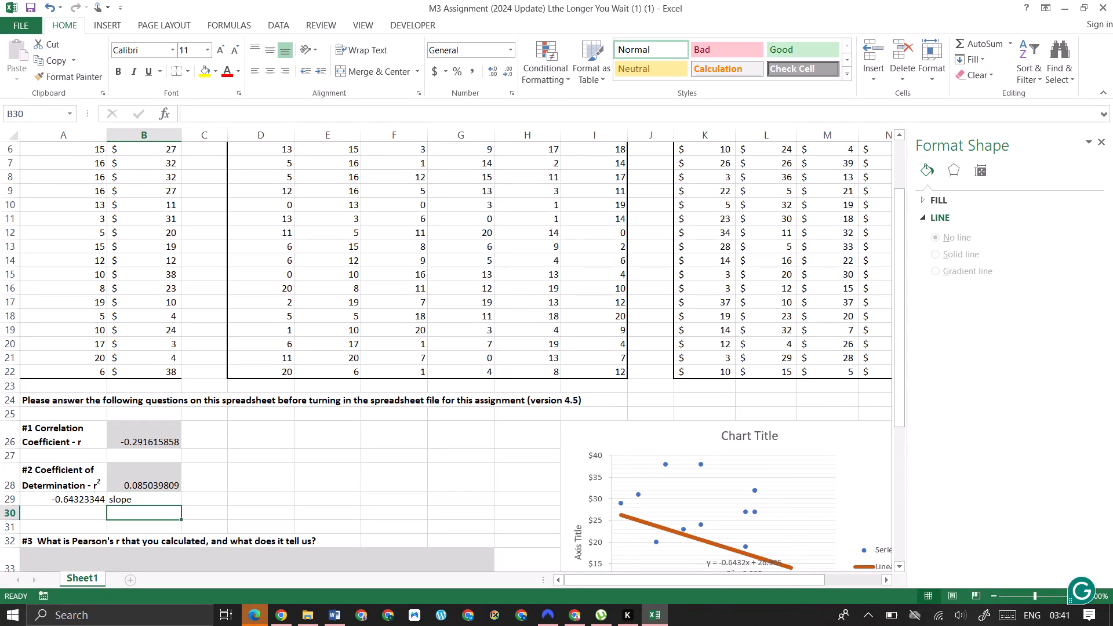
pyautogui.click(58, 501)
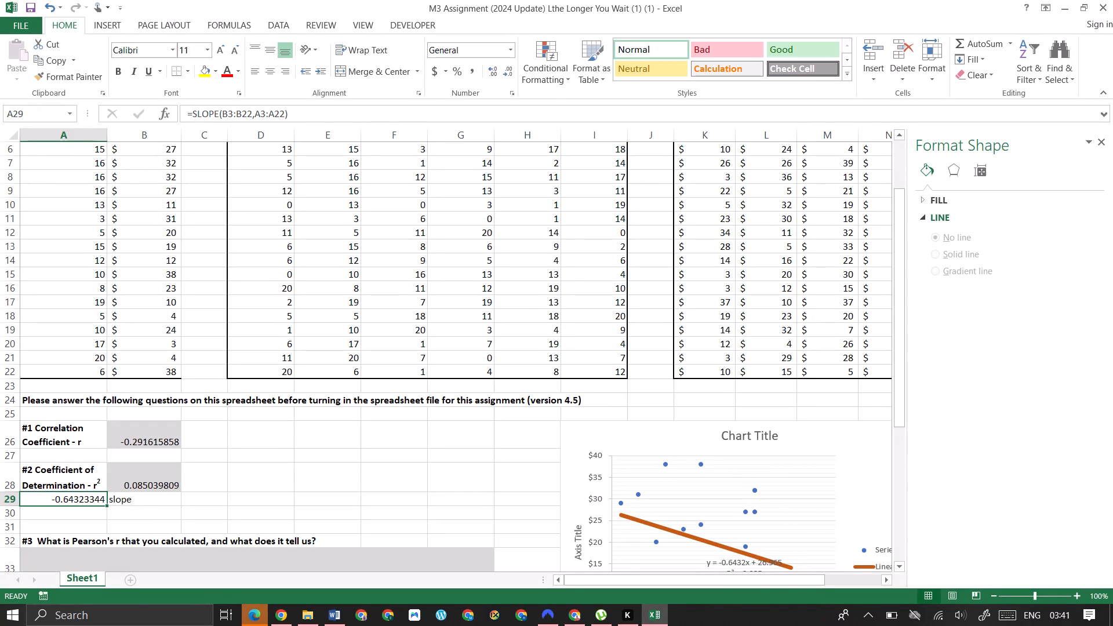
# Watch in the YouTube linear regression video how the INTERCEPT formula is built, and return to cell A30 of the spreadsheet.
pyautogui.click(83, 513)
pyautogui.click(278, 611)
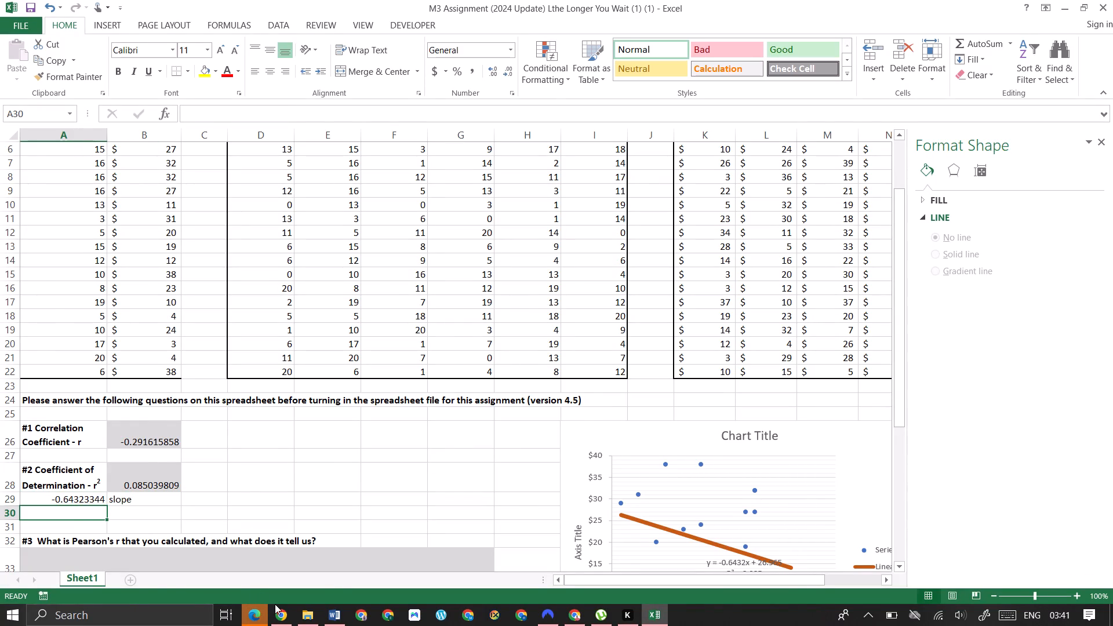
pyautogui.click(419, 348)
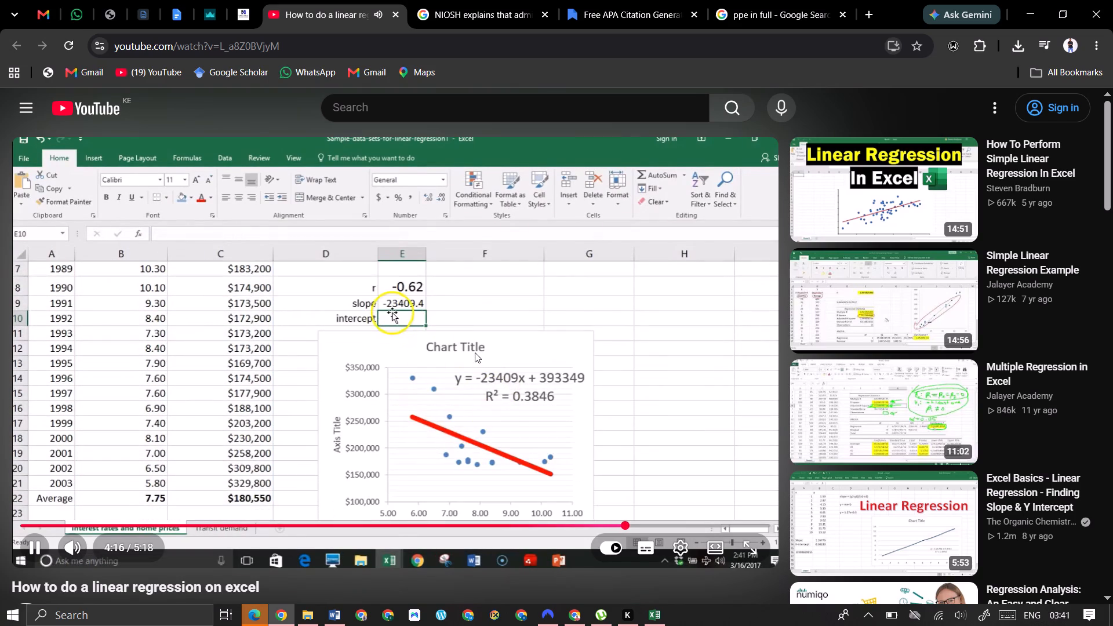
pyautogui.click(655, 616)
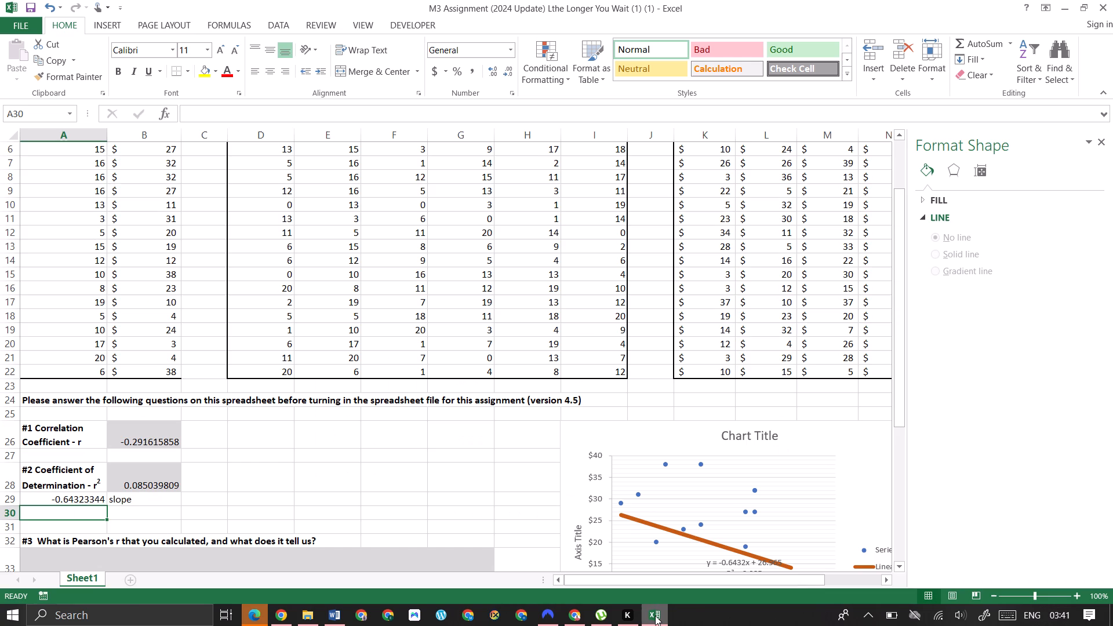
pyautogui.click(655, 616)
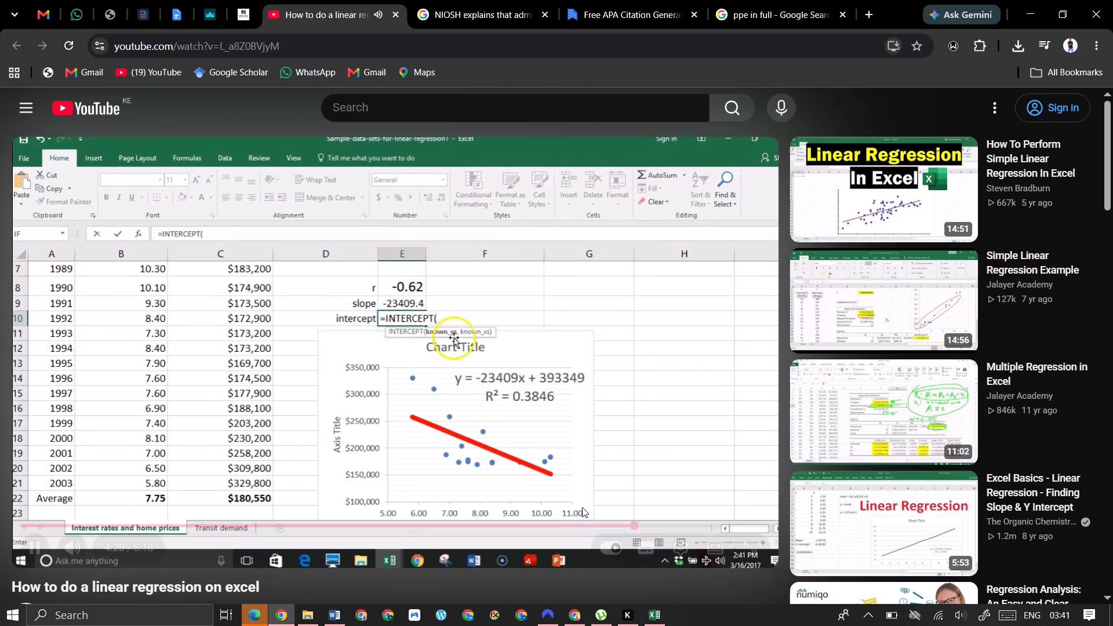
pyautogui.click(469, 414)
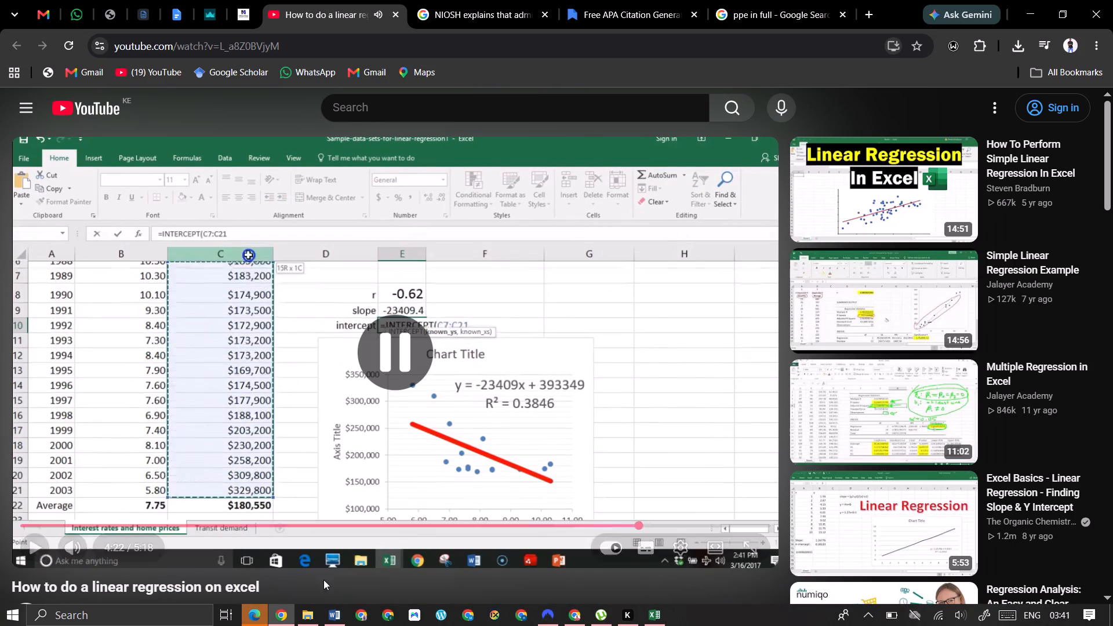
pyautogui.click(331, 617)
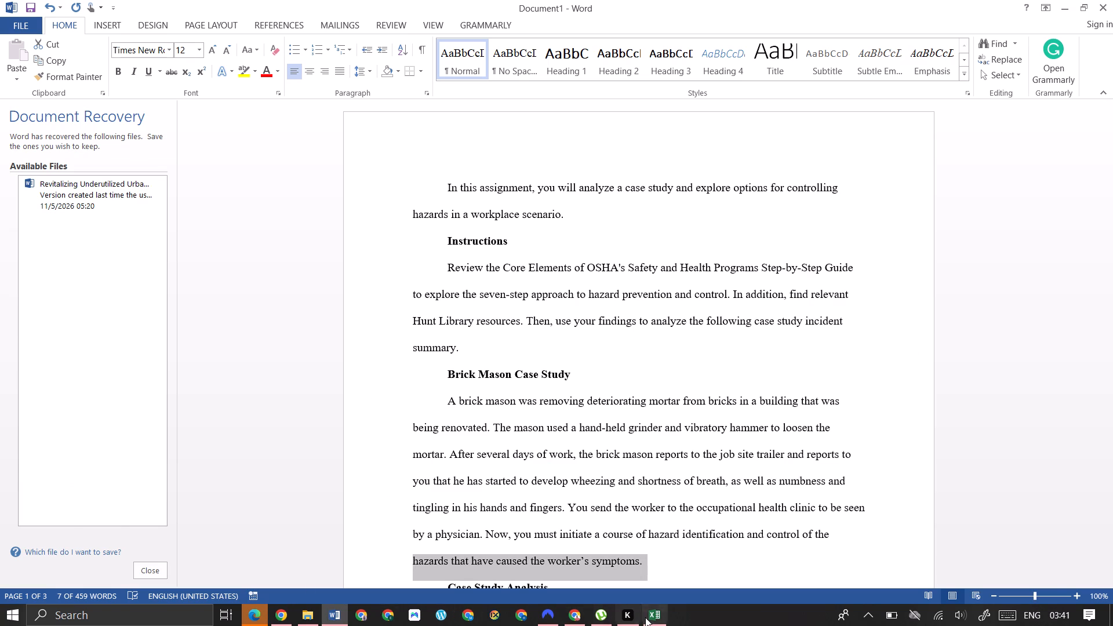
pyautogui.click(646, 617)
# Compute the regression intercept in cell A30 with INTERCEPT, using dollars spent B3:B22 as known y's and waiting times A3:A22 as known x's.
pyautogui.press('=')
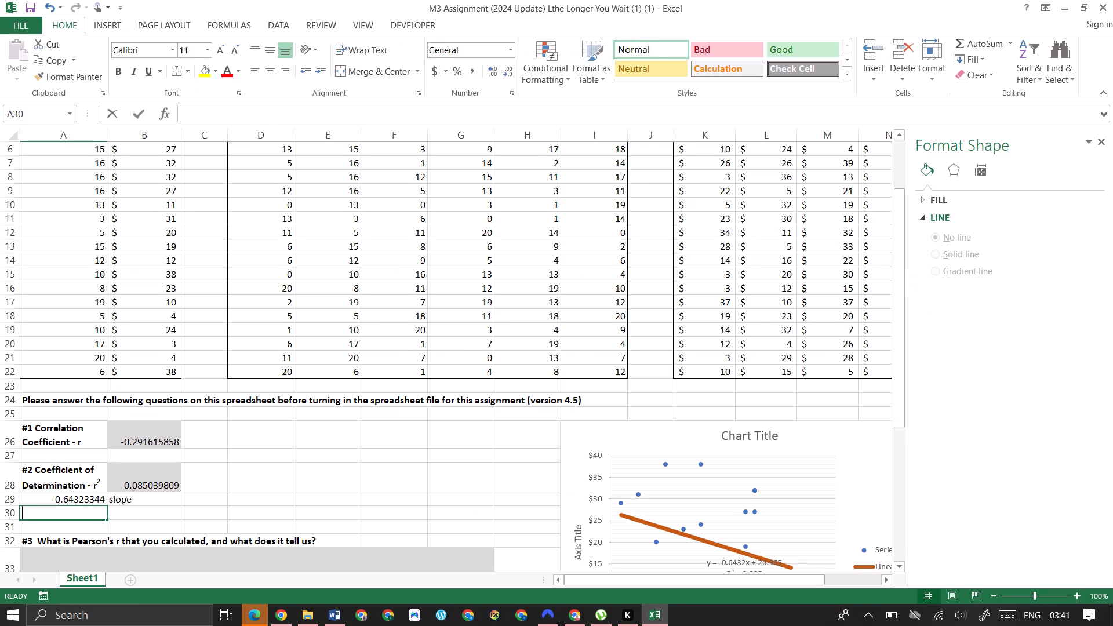
pyautogui.write('inter')
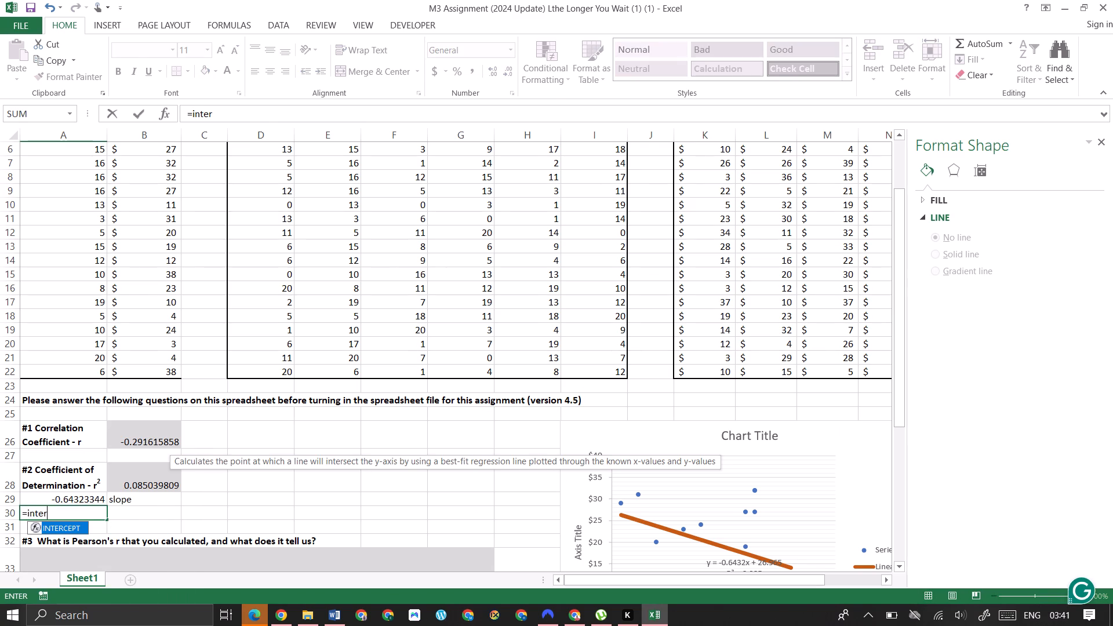
pyautogui.click(79, 528)
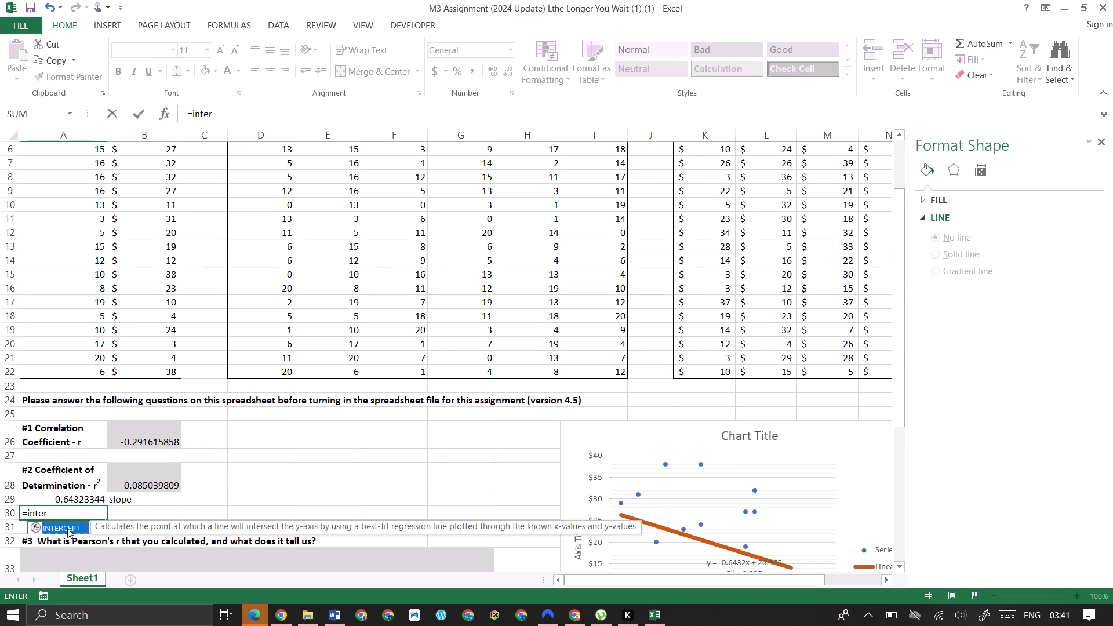
pyautogui.doubleClick(67, 528)
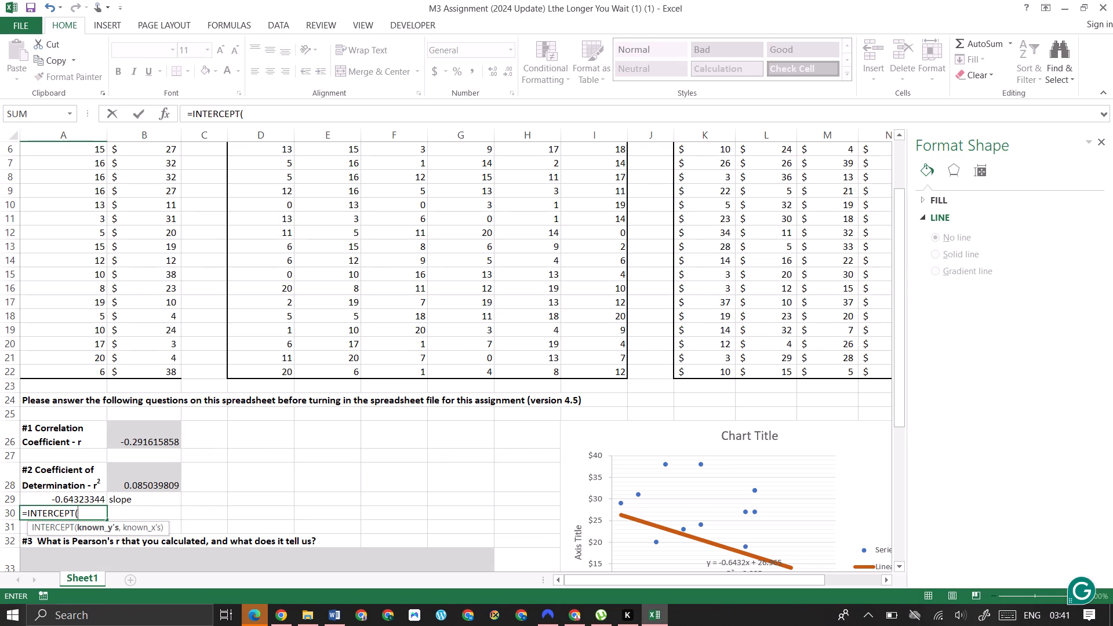
pyautogui.click(105, 532)
pyautogui.scroll(4, 159, 353)
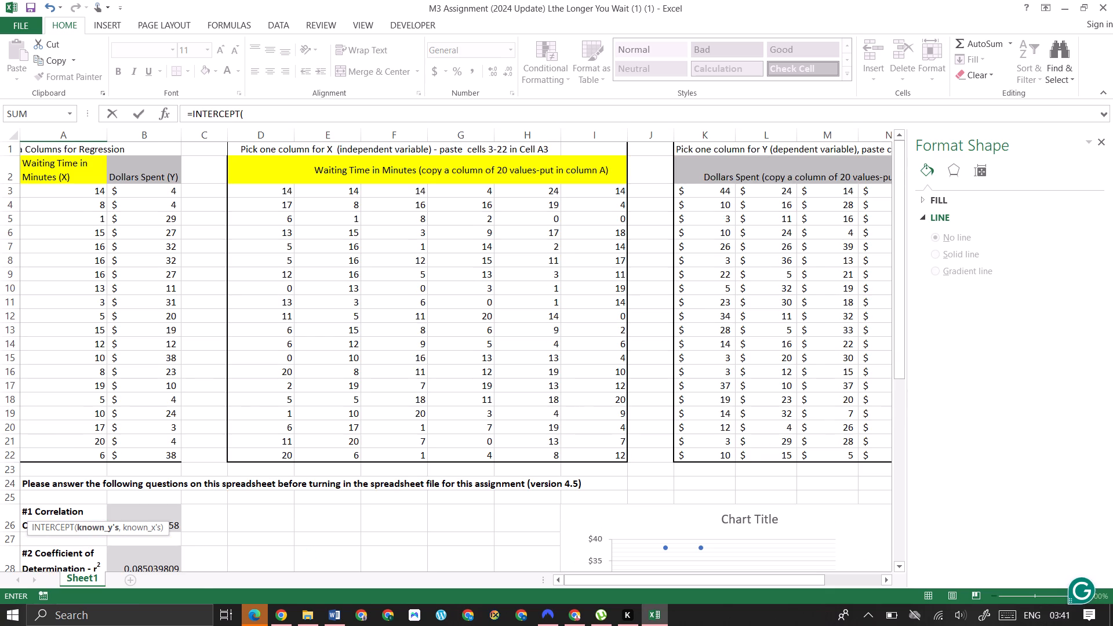
pyautogui.scroll(1, 167, 356)
pyautogui.moveTo(147, 187); pyautogui.dragTo(164, 452)
pyautogui.press(',')
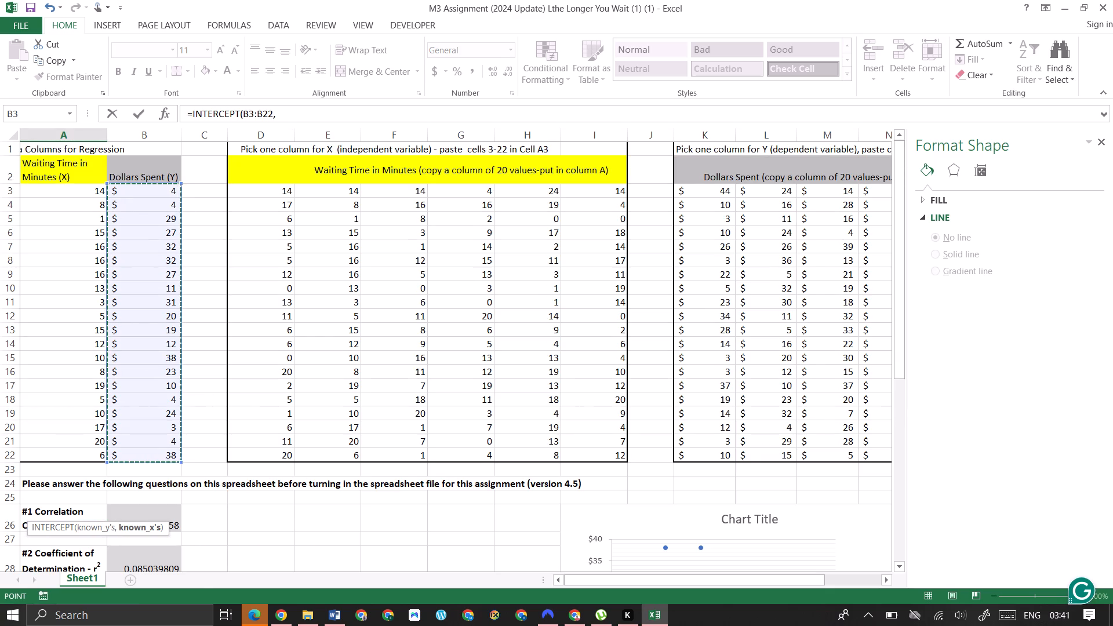
pyautogui.moveTo(67, 188); pyautogui.dragTo(82, 442)
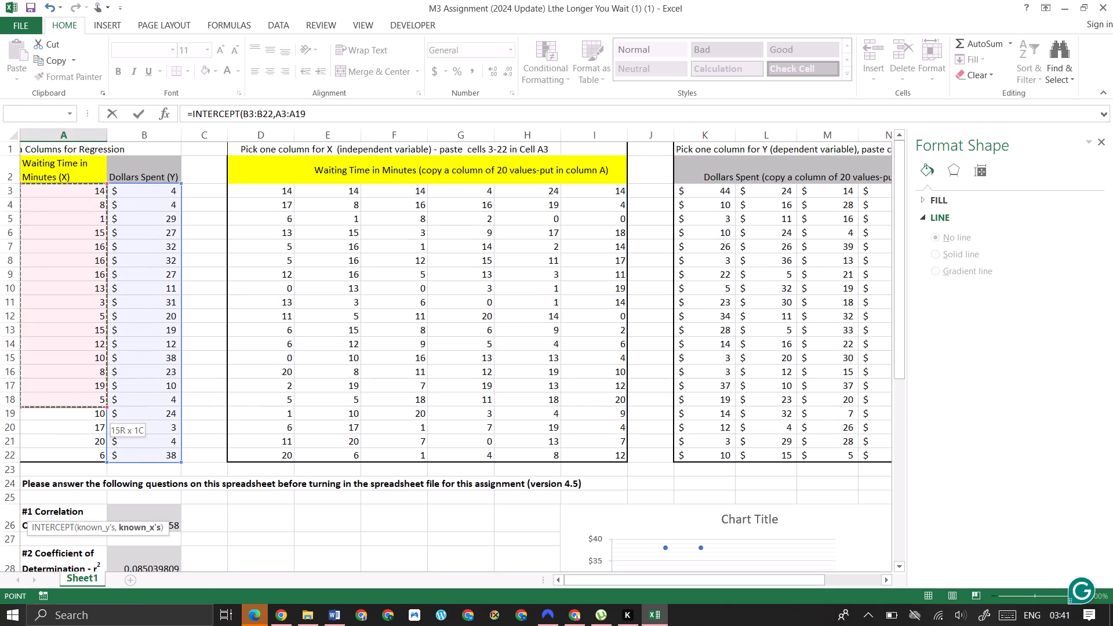
pyautogui.moveTo(82, 442); pyautogui.dragTo(82, 455)
pyautogui.press('Return')
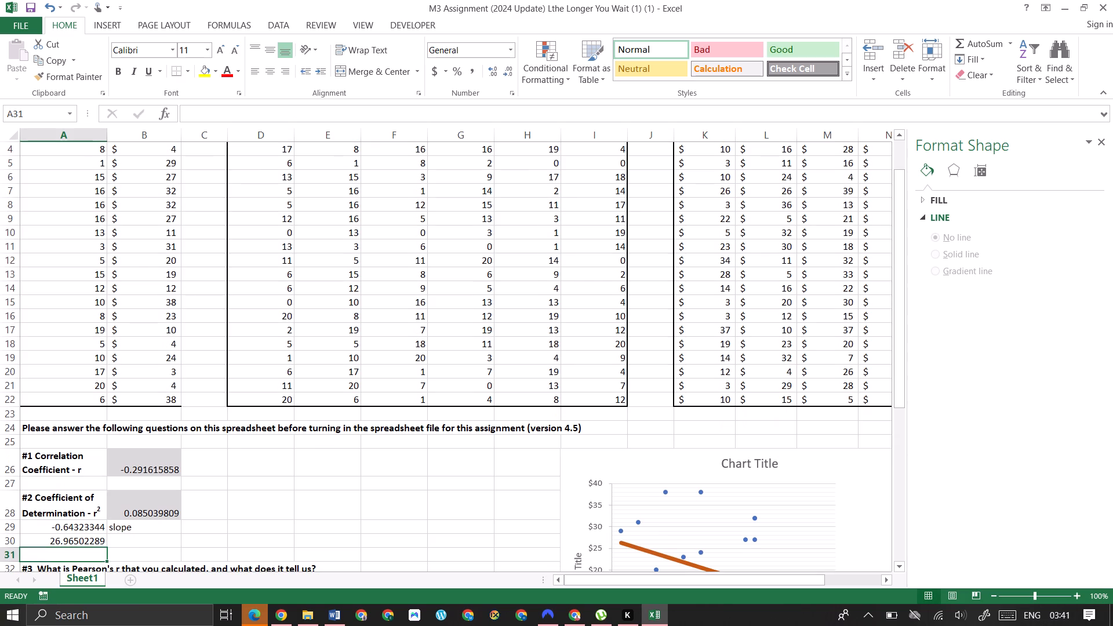
# Resume the YouTube video and, in the spreadsheet chart, move the trendline equation and R² label to the plot's empty upper-right area.
pyautogui.click(285, 613)
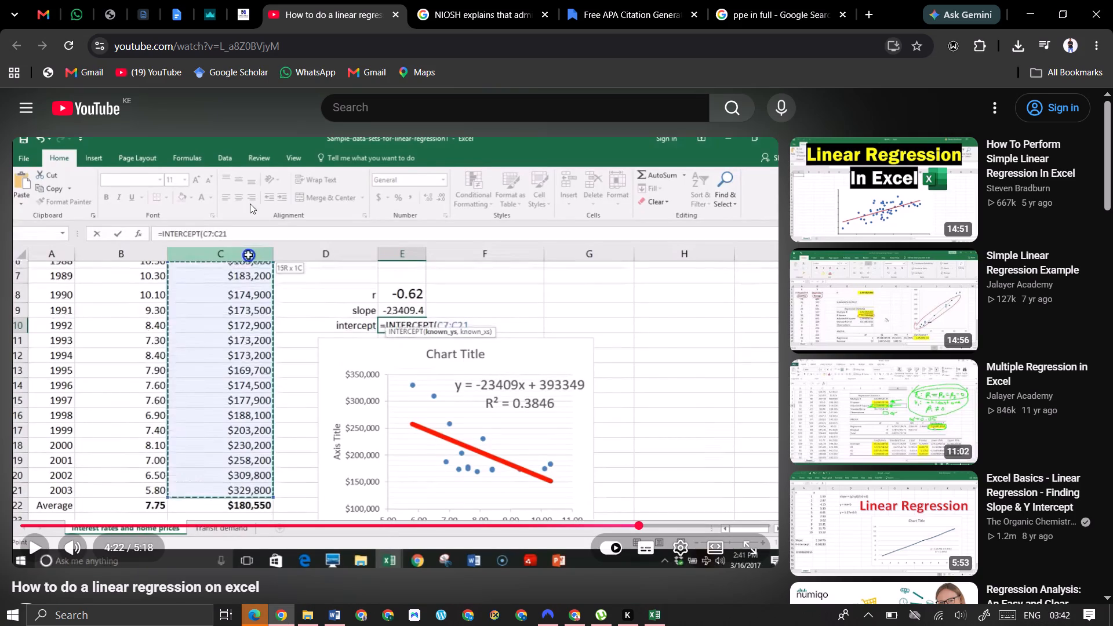
pyautogui.click(377, 393)
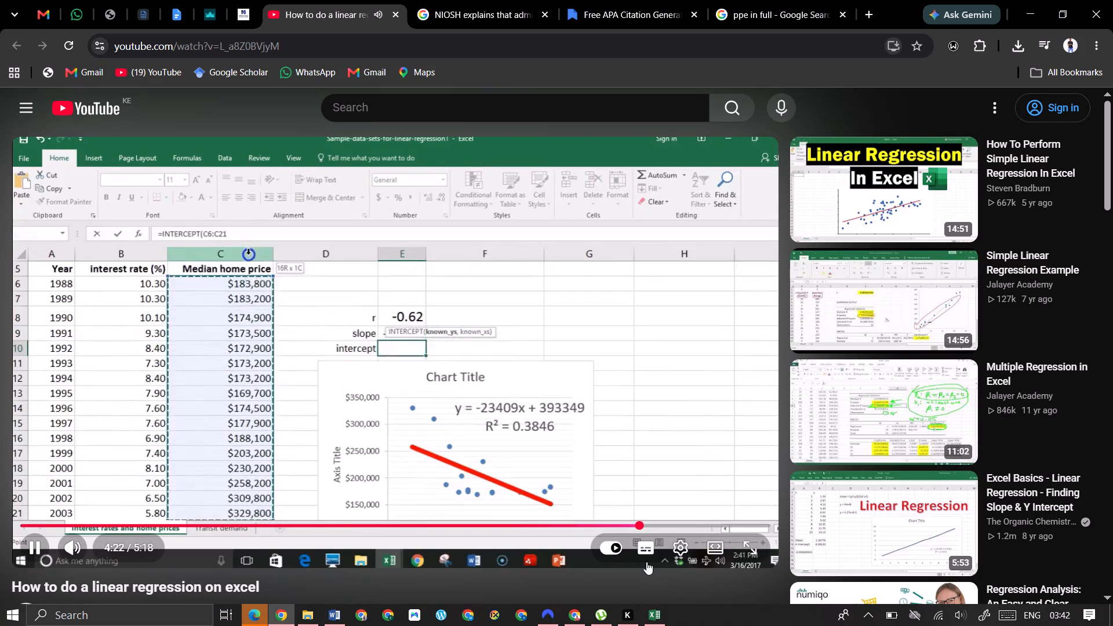
pyautogui.click(645, 613)
pyautogui.scroll(-3, 742, 432)
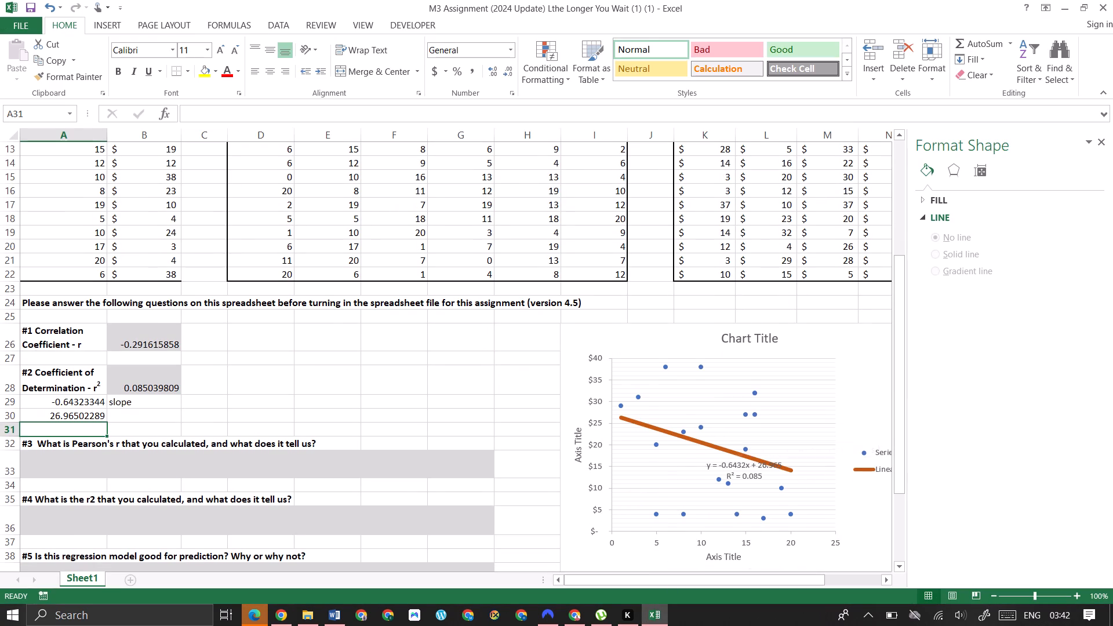
pyautogui.moveTo(712, 467); pyautogui.dragTo(790, 364)
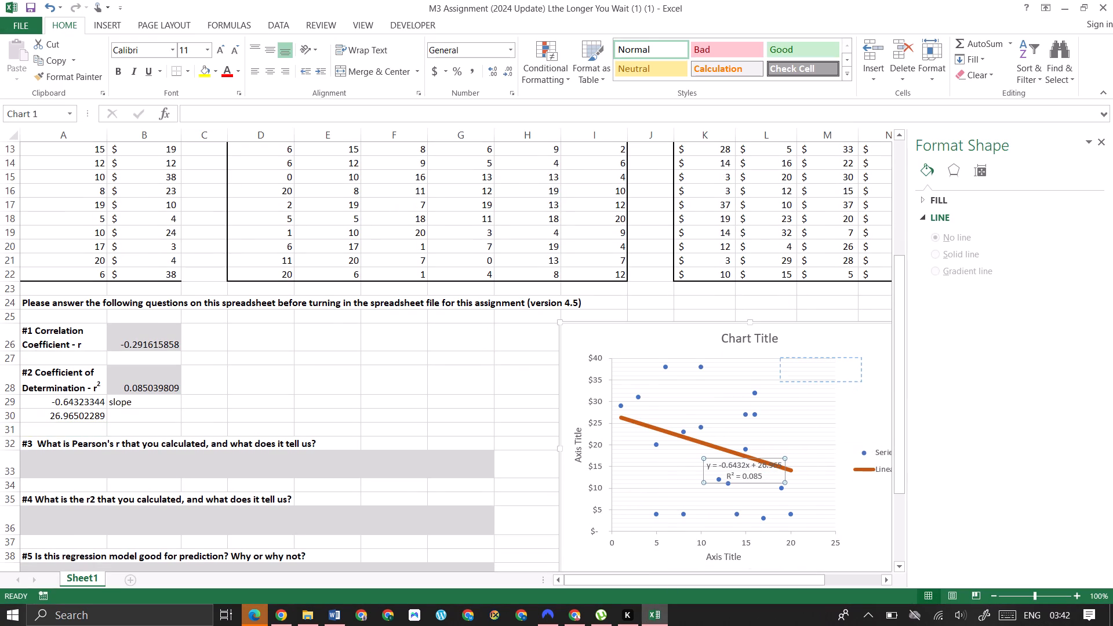
pyautogui.moveTo(790, 364); pyautogui.dragTo(793, 367)
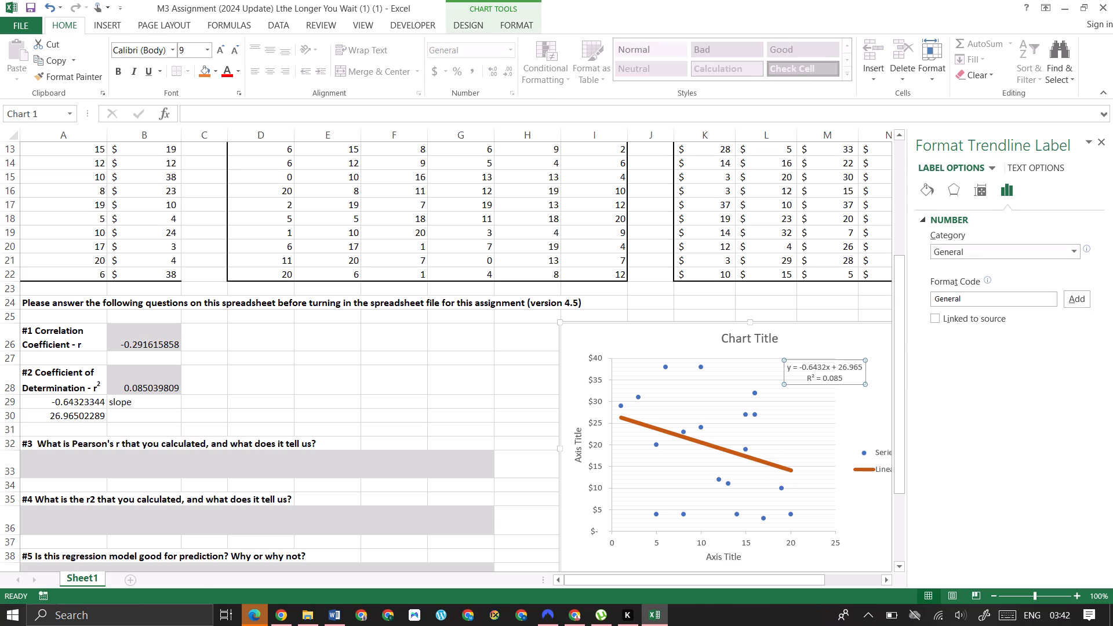
# Watch the rest of the YouTube video on how the slope and intercept relate to the trendline equation, and return to the spreadsheet.
pyautogui.click(283, 610)
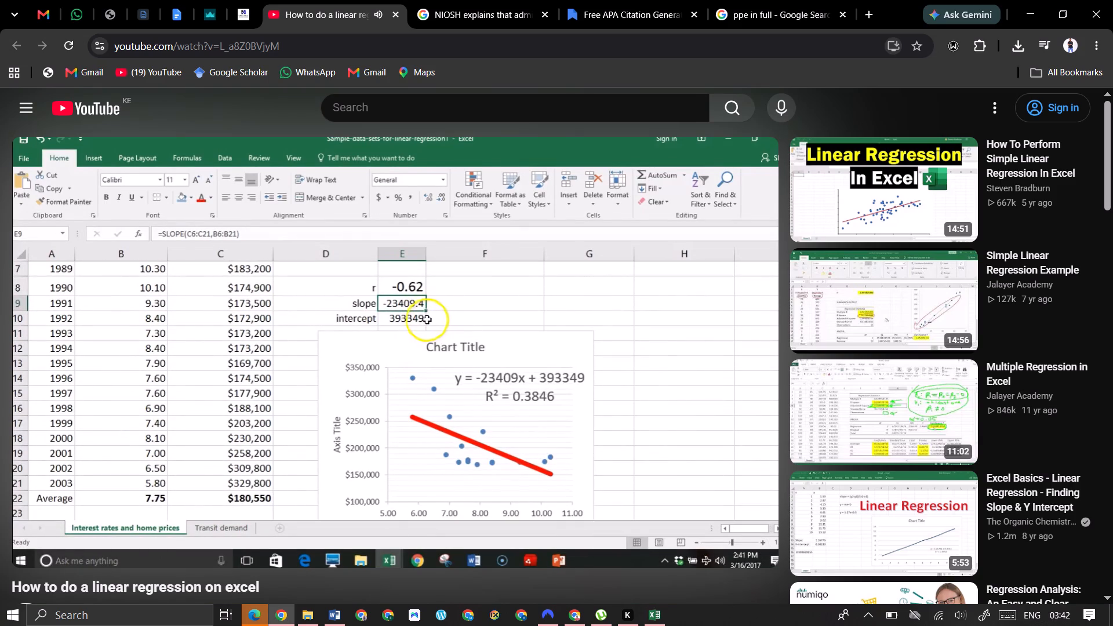
pyautogui.click(660, 613)
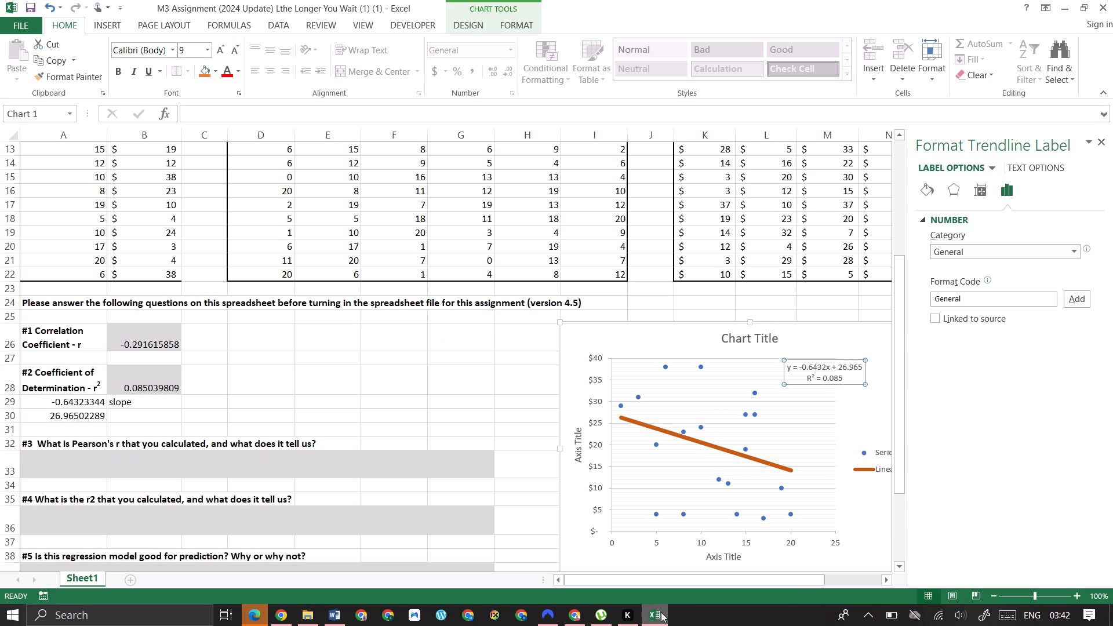
pyautogui.click(661, 612)
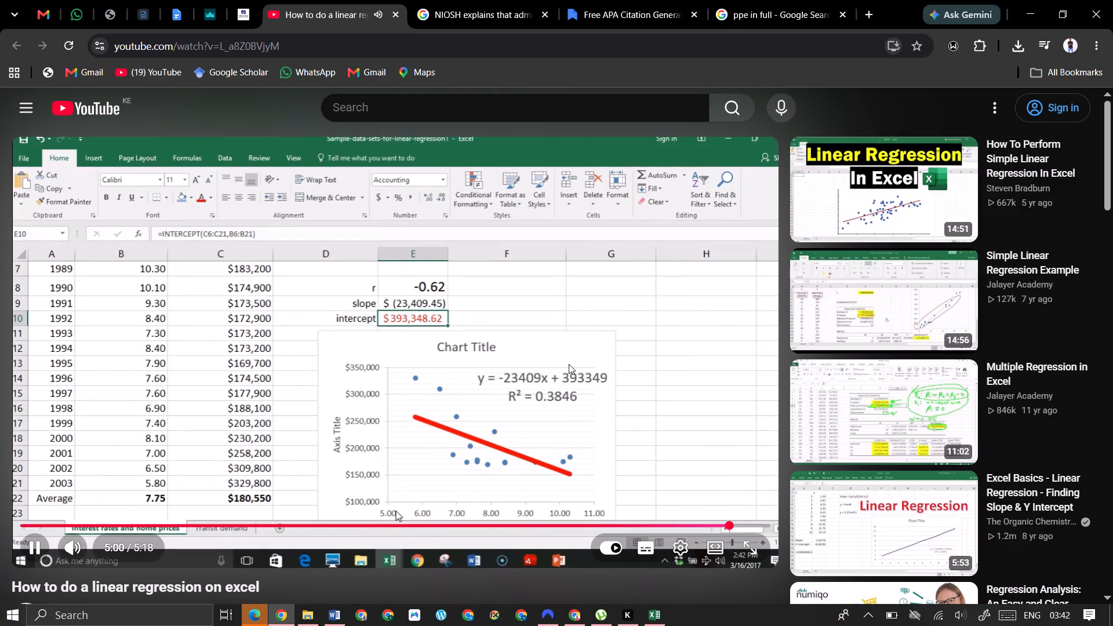
pyautogui.click(488, 390)
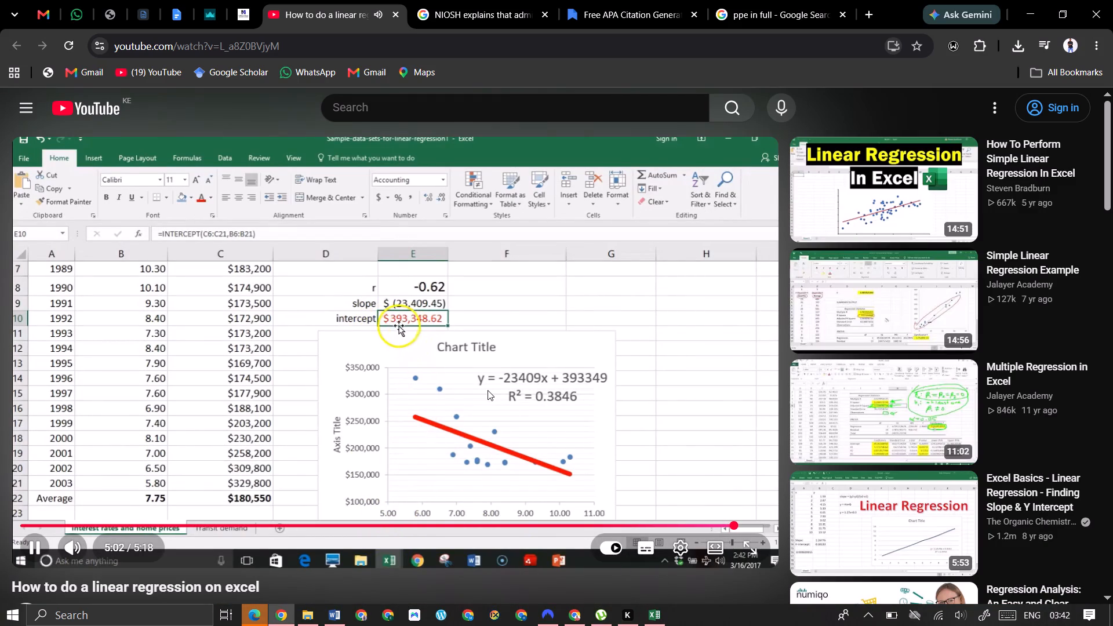
pyautogui.click(487, 390)
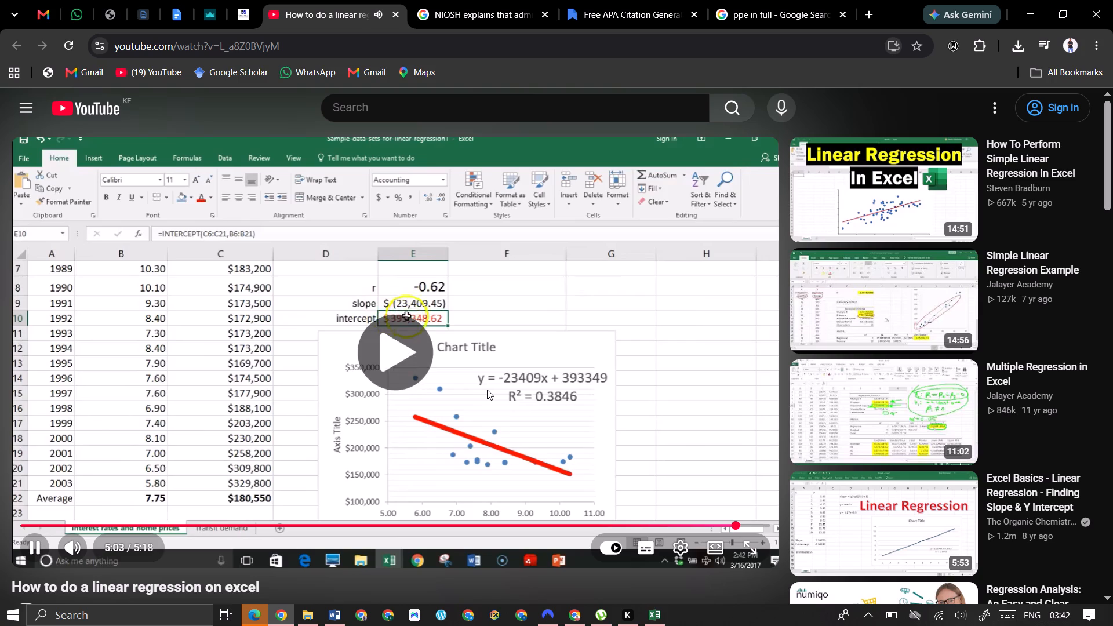
pyautogui.click(487, 390)
pyautogui.click(650, 618)
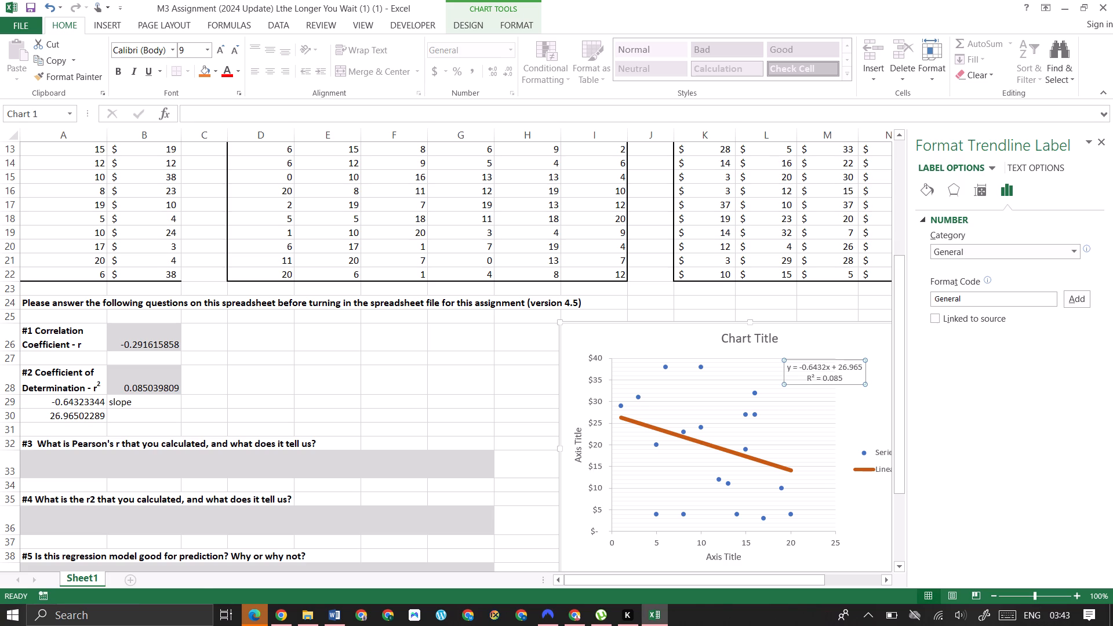
# Change the scatter chart's vertical axis title to "Dollars Spent".
pyautogui.scroll(4, 355, 438)
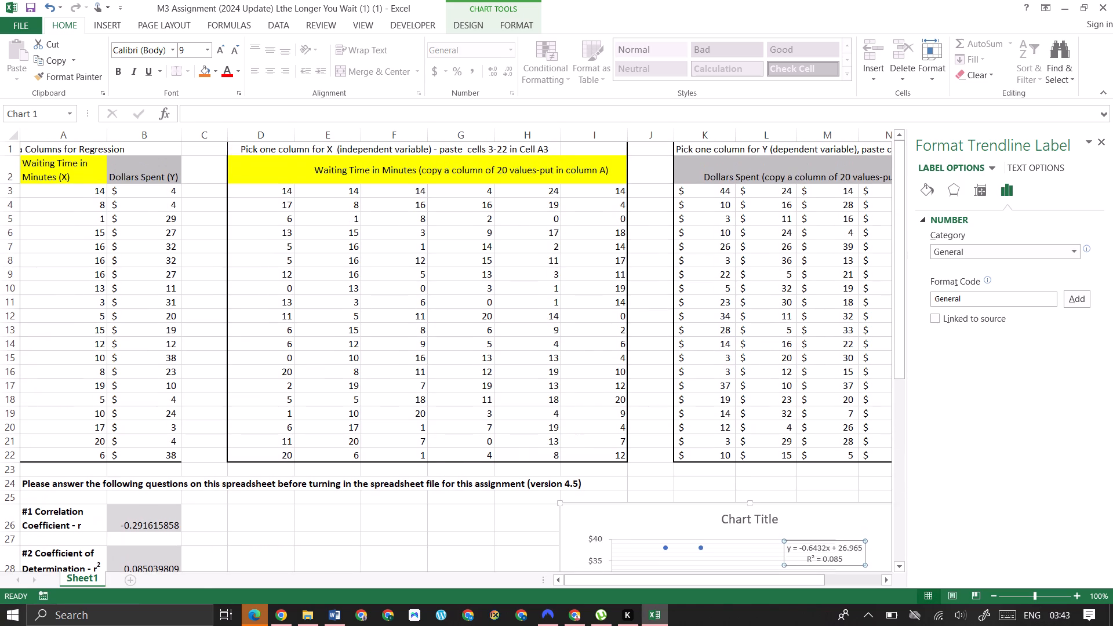
pyautogui.scroll(-3, 355, 435)
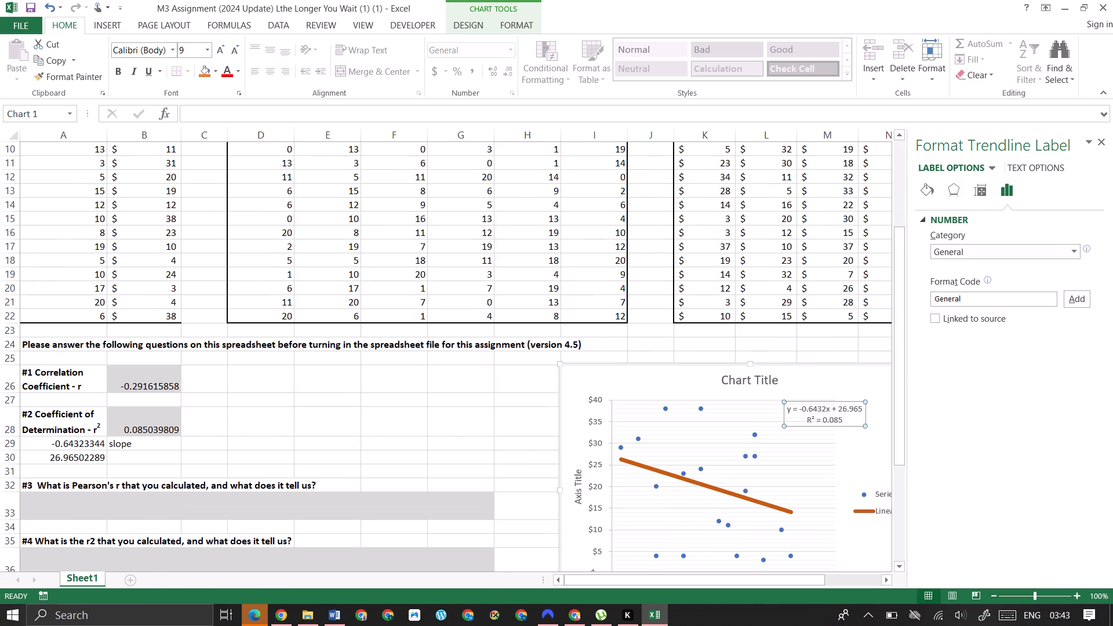
pyautogui.scroll(3, 387, 406)
pyautogui.scroll(-2, 387, 406)
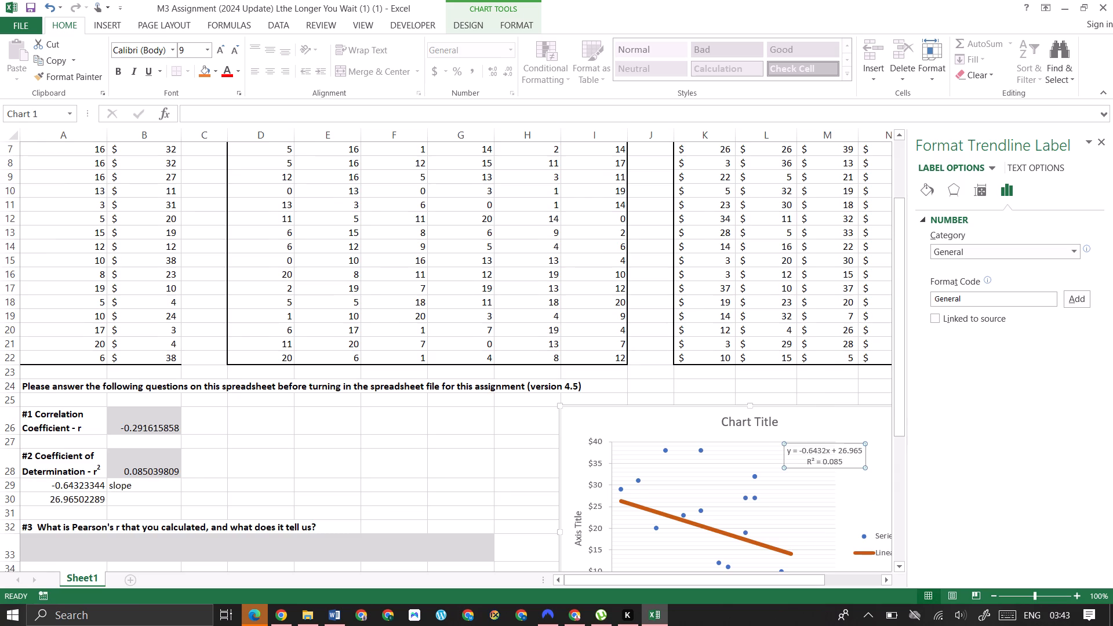
pyautogui.scroll(3, 387, 406)
pyautogui.scroll(-3, 387, 406)
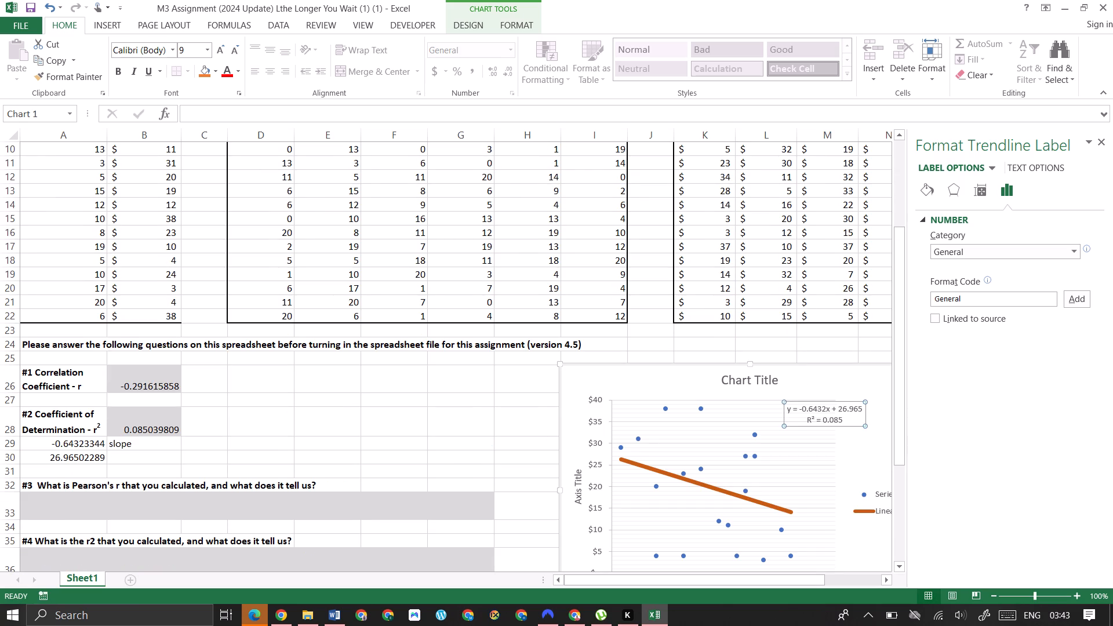
pyautogui.tripleClick(582, 487)
pyautogui.click(581, 486)
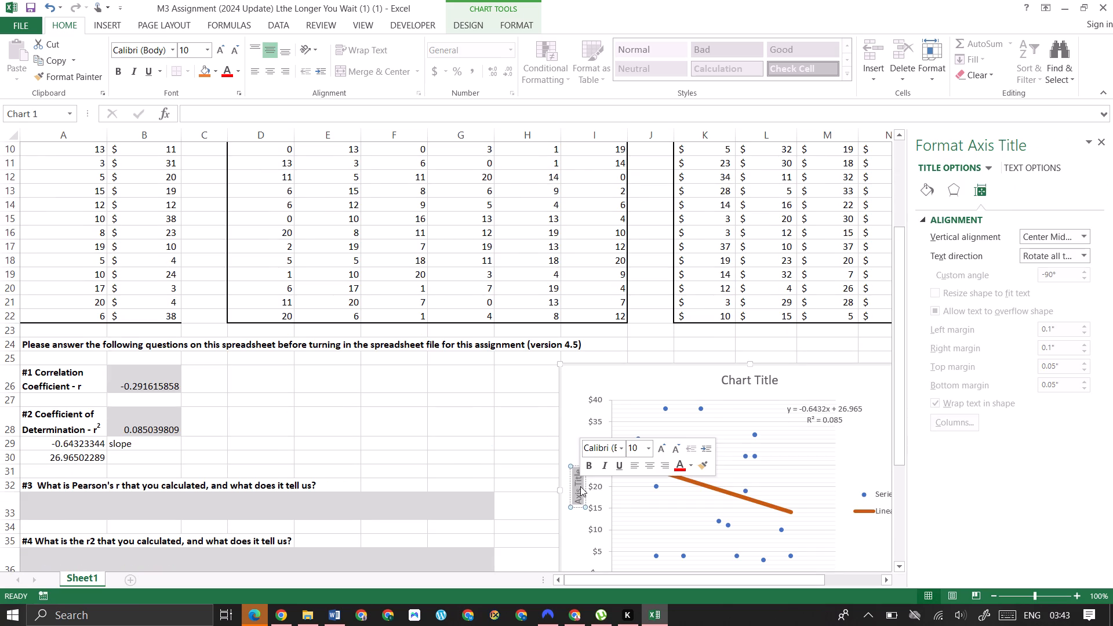
pyautogui.write('Dollars Spent')
# Change the scatter chart's horizontal axis title to "Waiting Time in Minutes" and close the axis title formatting options.
pyautogui.scroll(4, 313, 376)
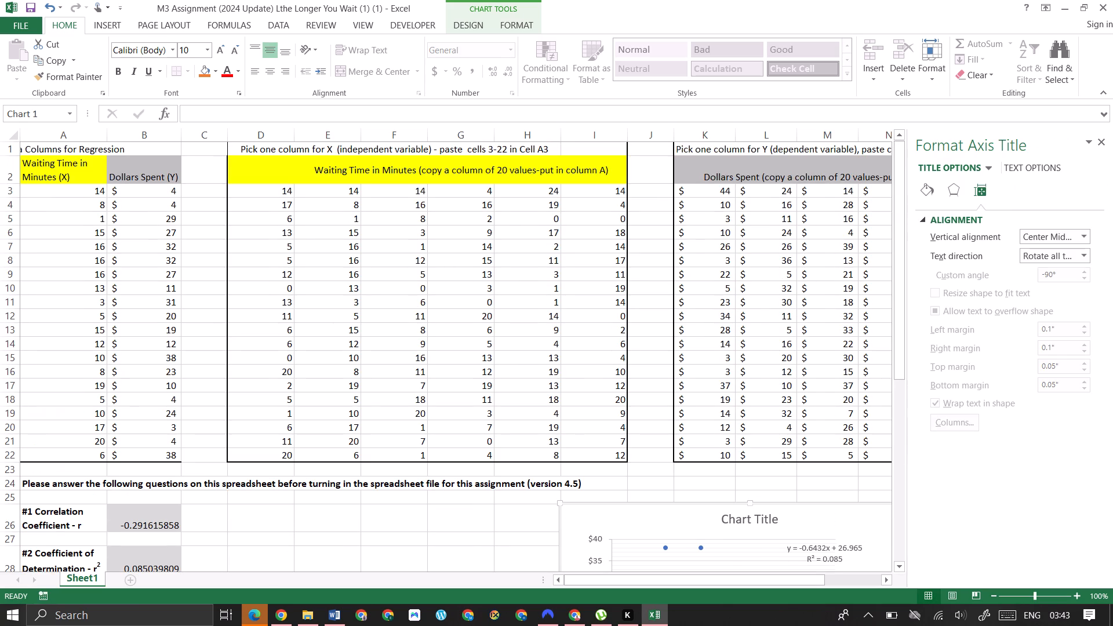
pyautogui.scroll(1, 314, 376)
pyautogui.scroll(-4, 314, 376)
pyautogui.scroll(-2, 707, 420)
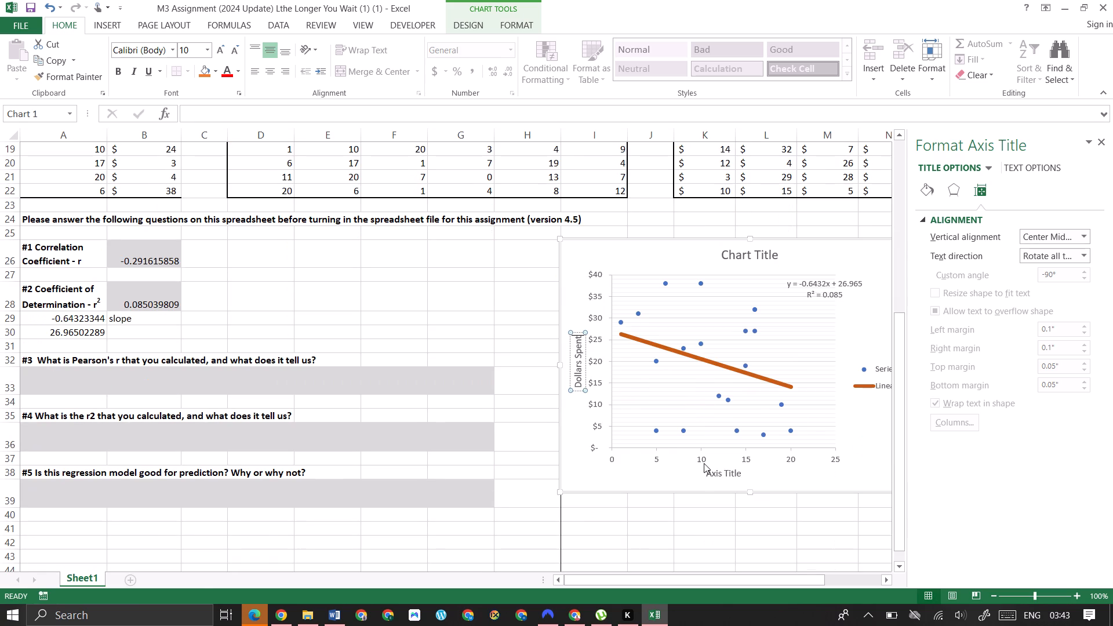
pyautogui.click(715, 470)
pyautogui.doubleClick(716, 474)
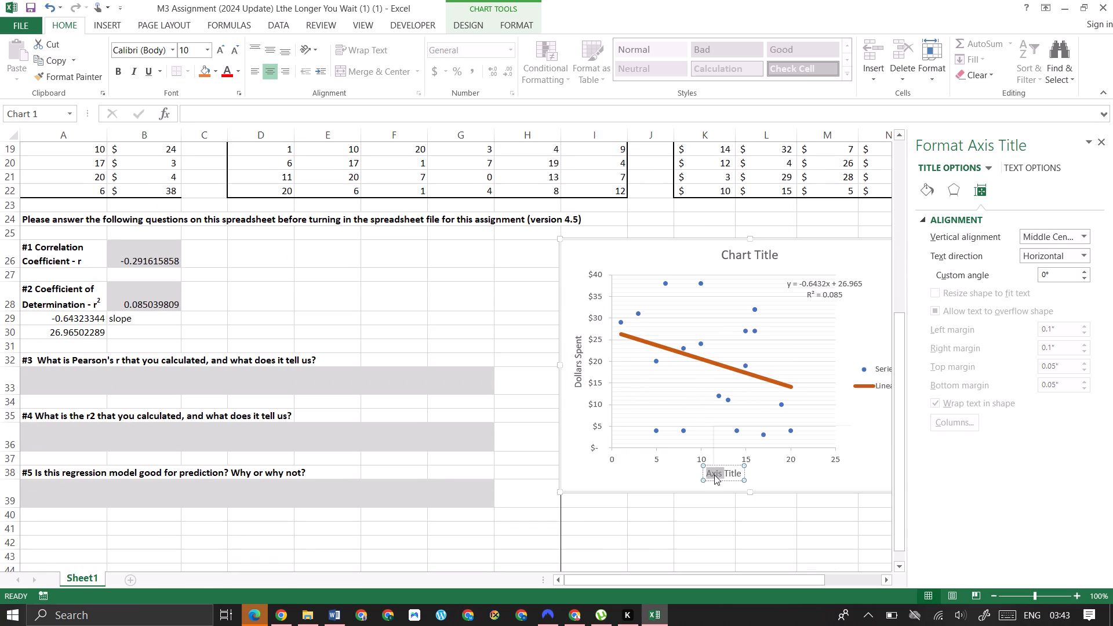
pyautogui.hotkey('ctrl', 'a')
pyautogui.write('Waiting Time in Minutes')
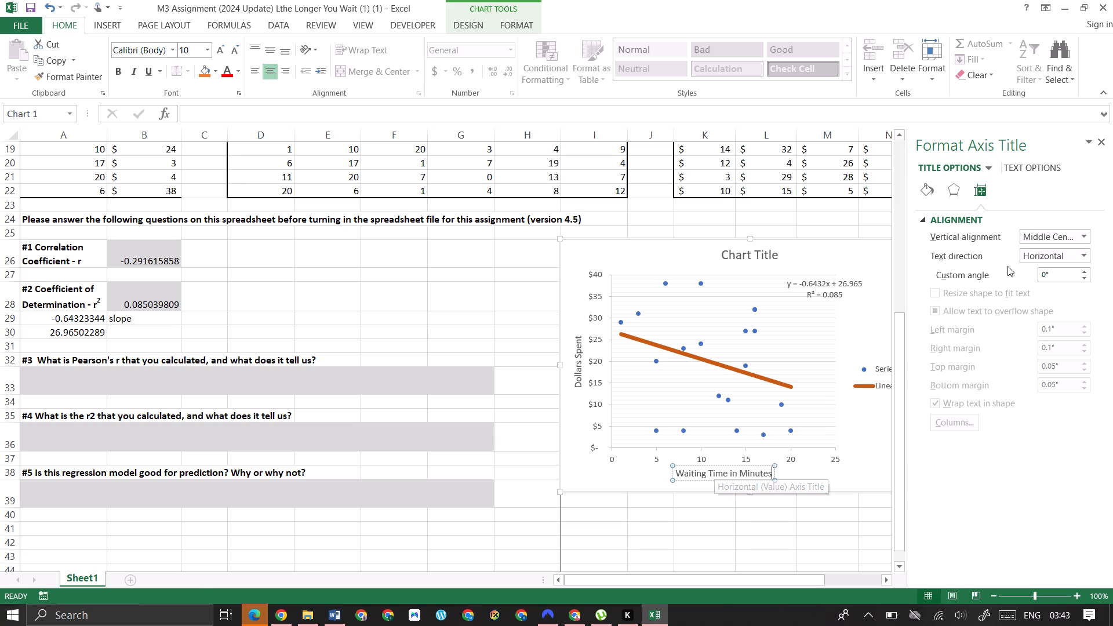
pyautogui.click(1104, 138)
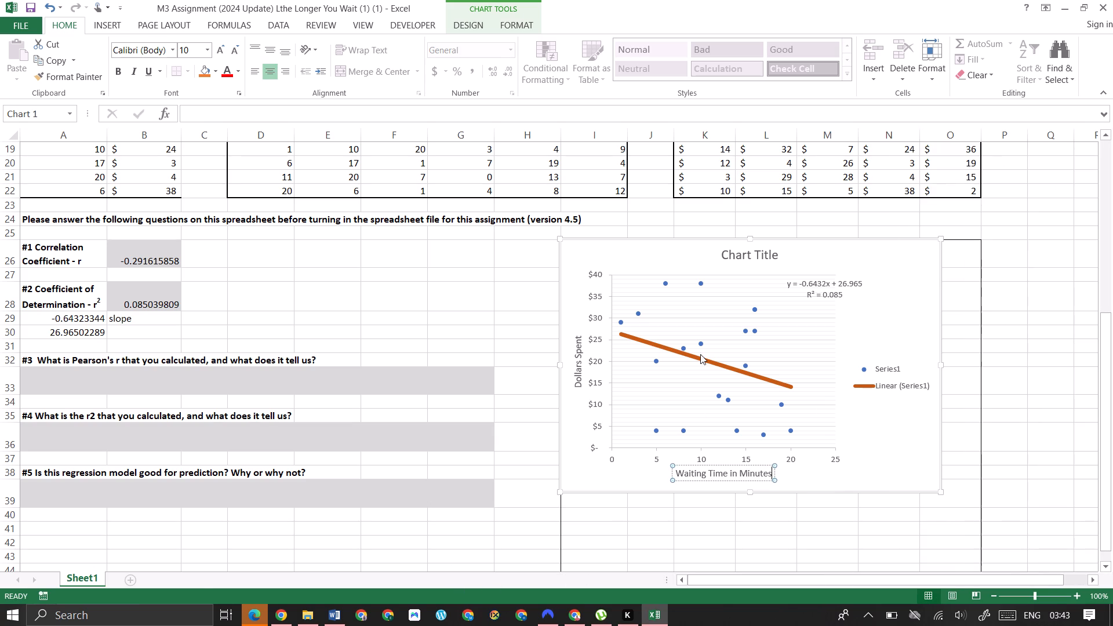
# Select the scatter chart's title and consult the column headings of the waiting time and dollars spent data.
pyautogui.click(741, 253)
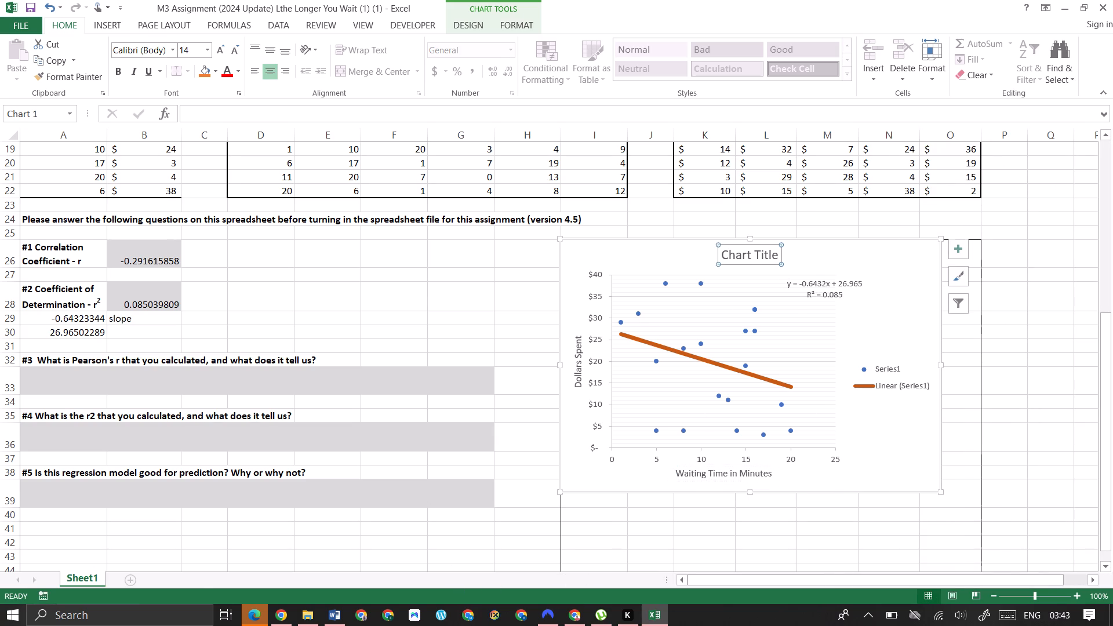
pyautogui.scroll(14, 520, 364)
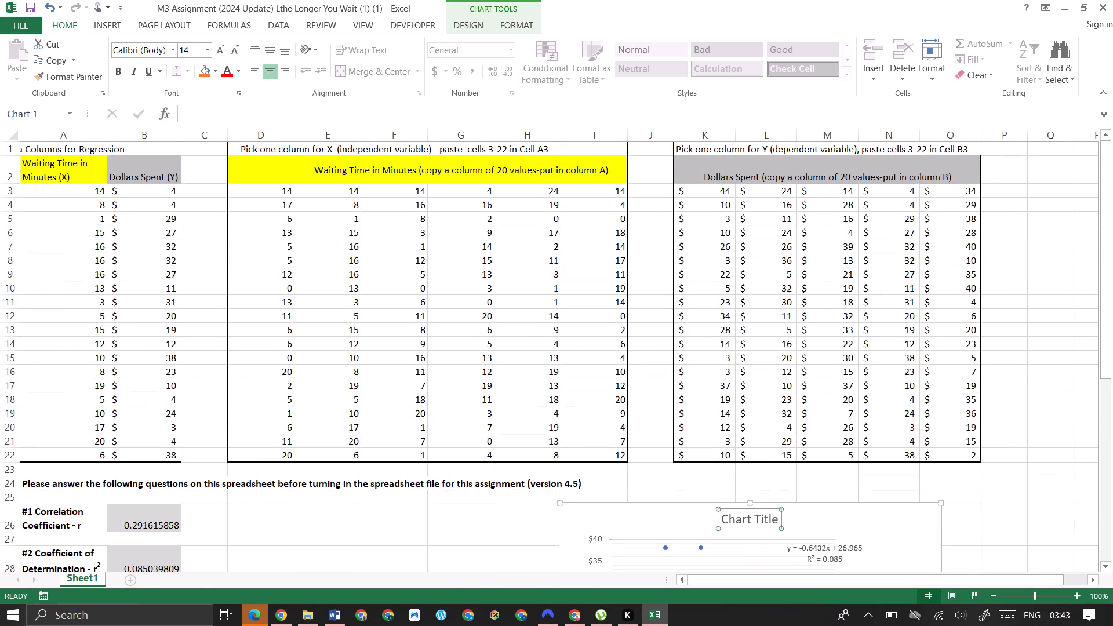
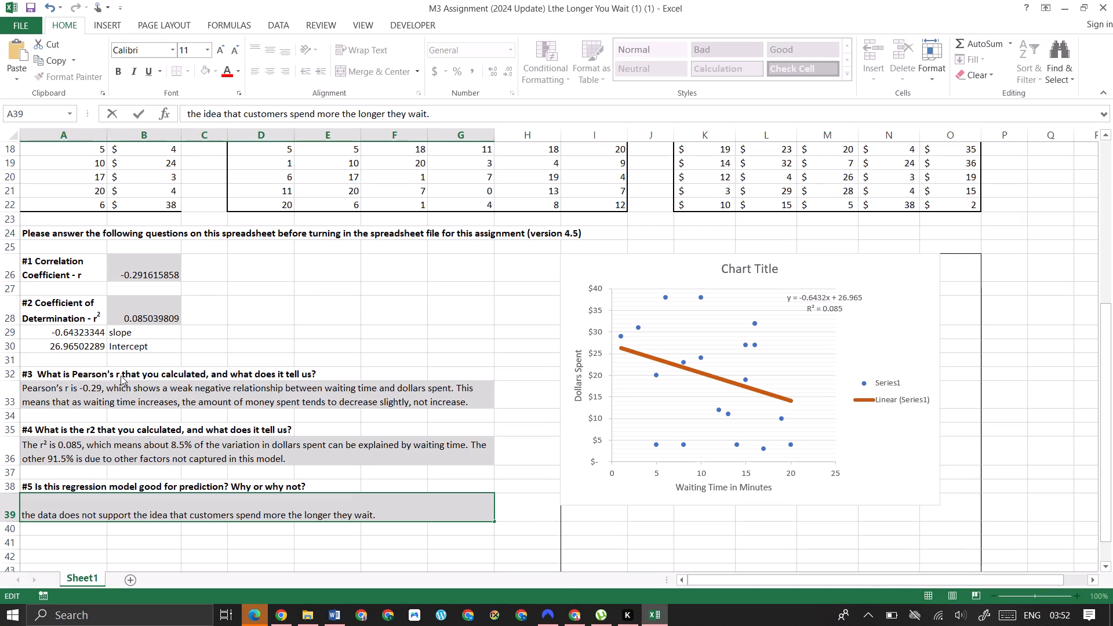
pyautogui.click(71, 507)
pyautogui.click(77, 554)
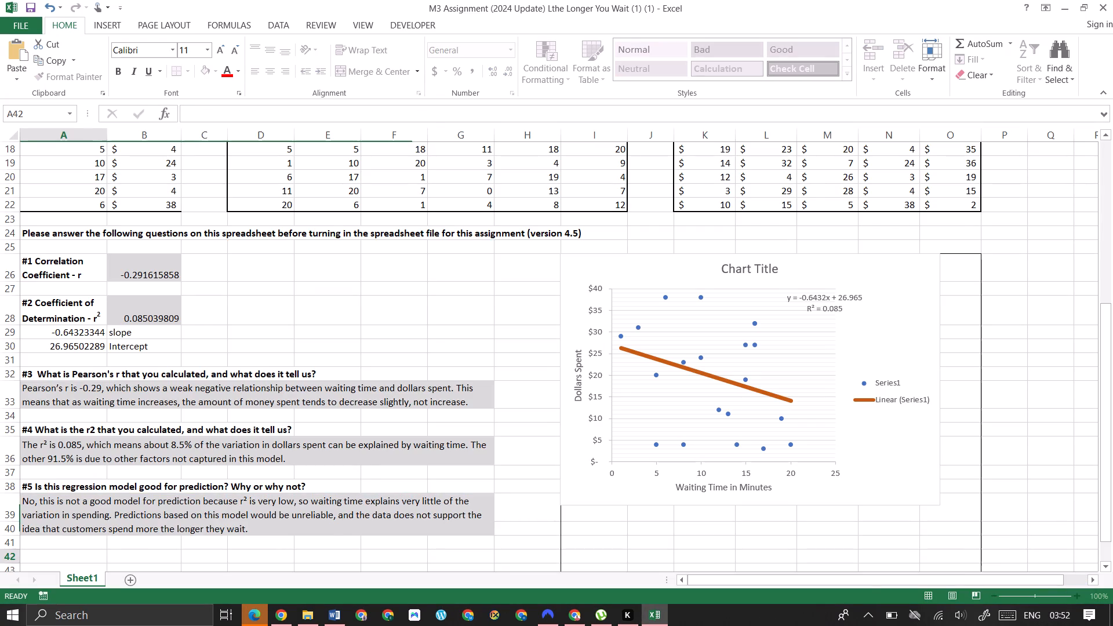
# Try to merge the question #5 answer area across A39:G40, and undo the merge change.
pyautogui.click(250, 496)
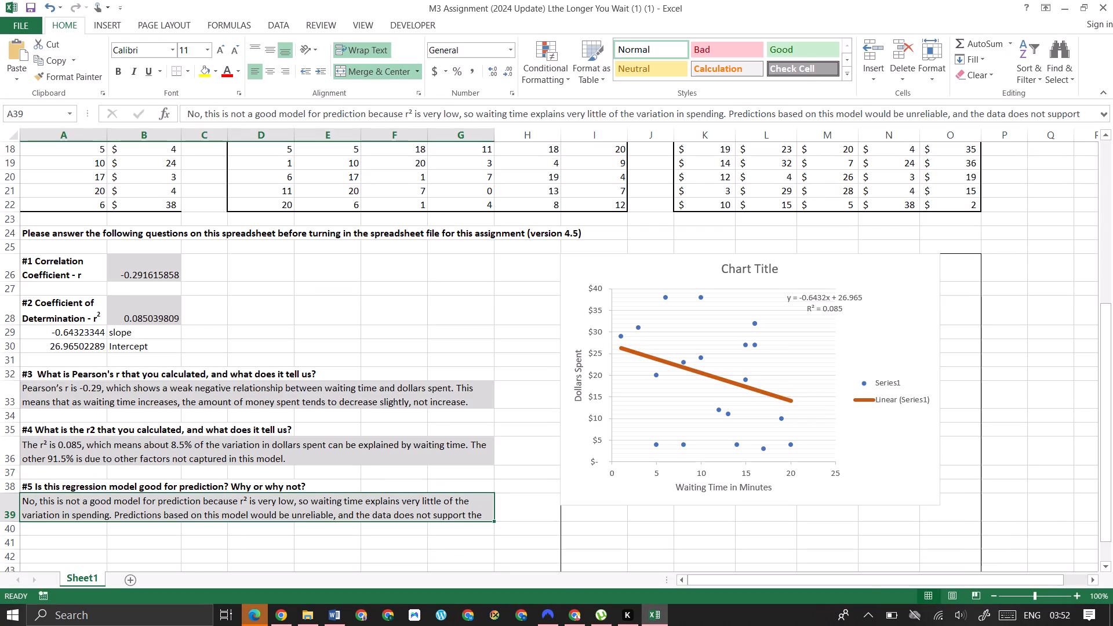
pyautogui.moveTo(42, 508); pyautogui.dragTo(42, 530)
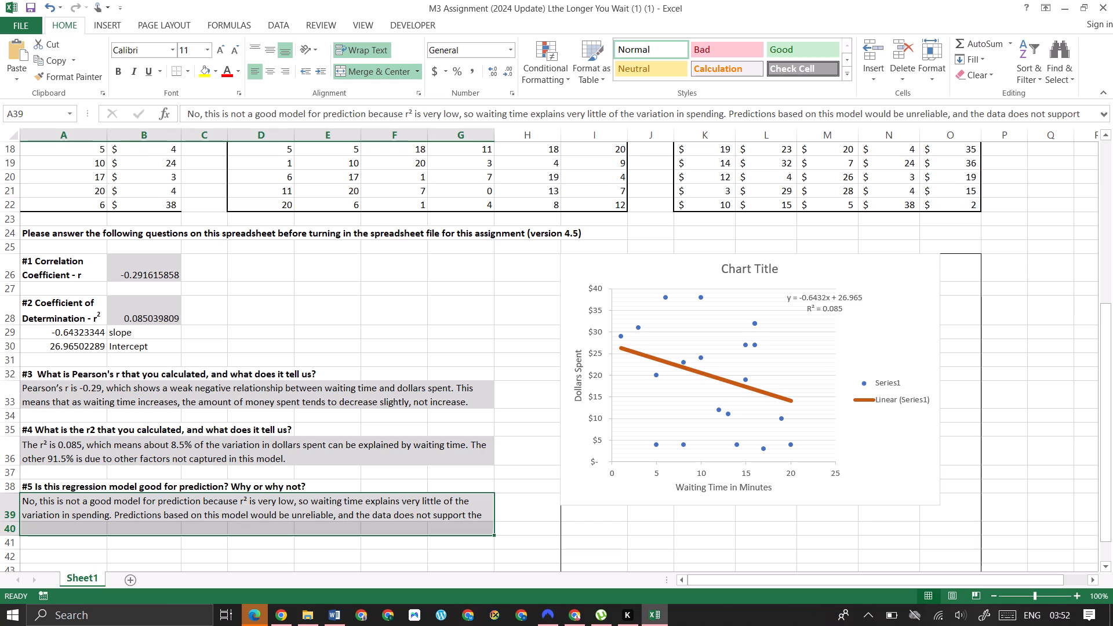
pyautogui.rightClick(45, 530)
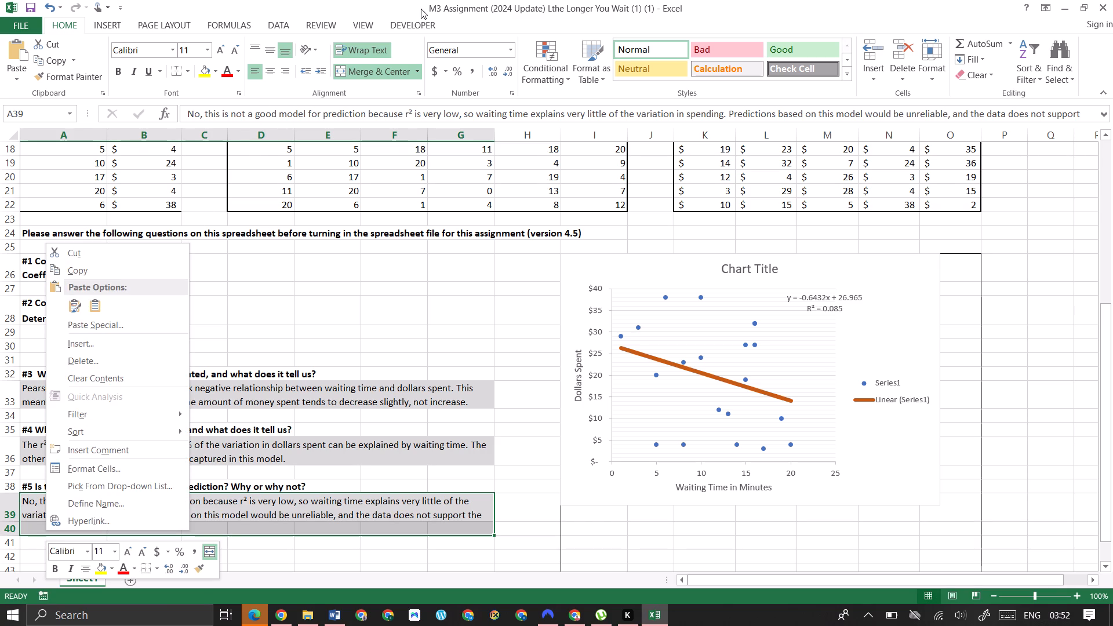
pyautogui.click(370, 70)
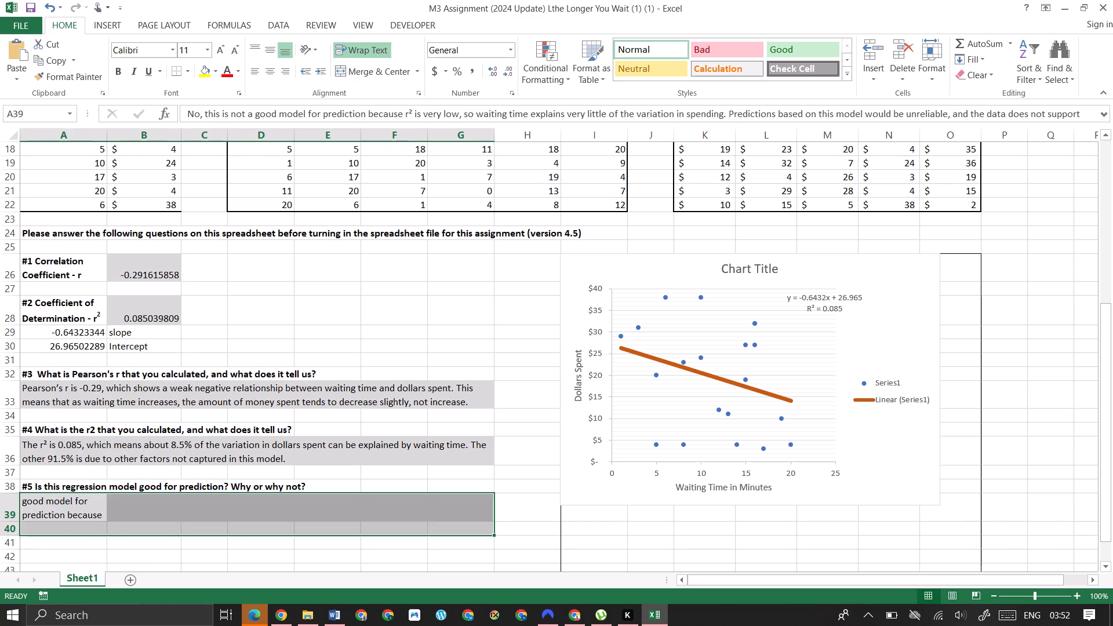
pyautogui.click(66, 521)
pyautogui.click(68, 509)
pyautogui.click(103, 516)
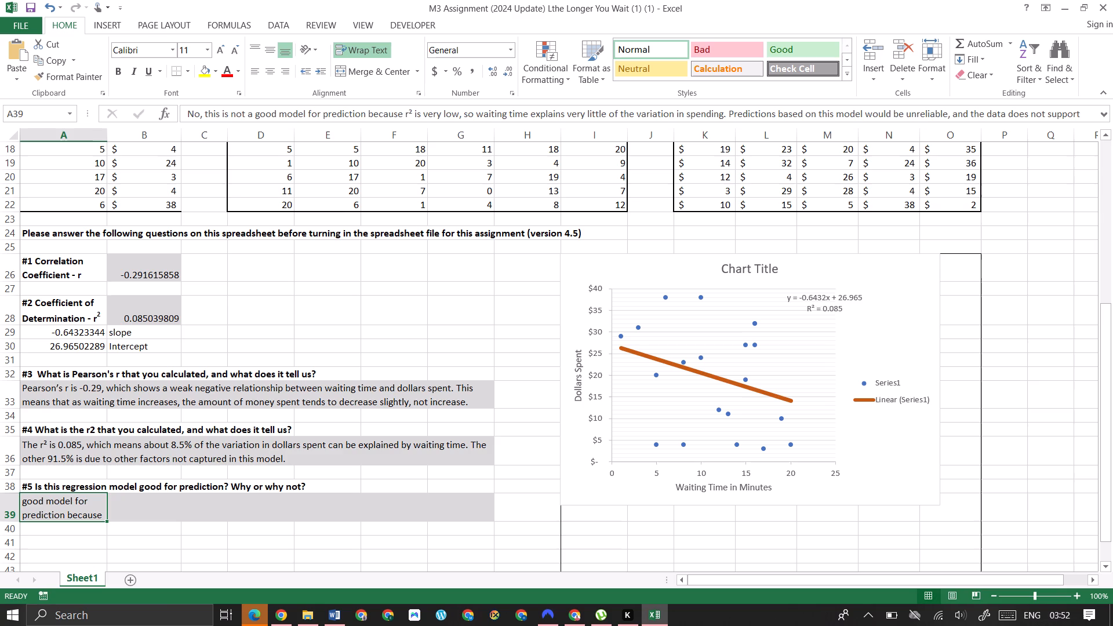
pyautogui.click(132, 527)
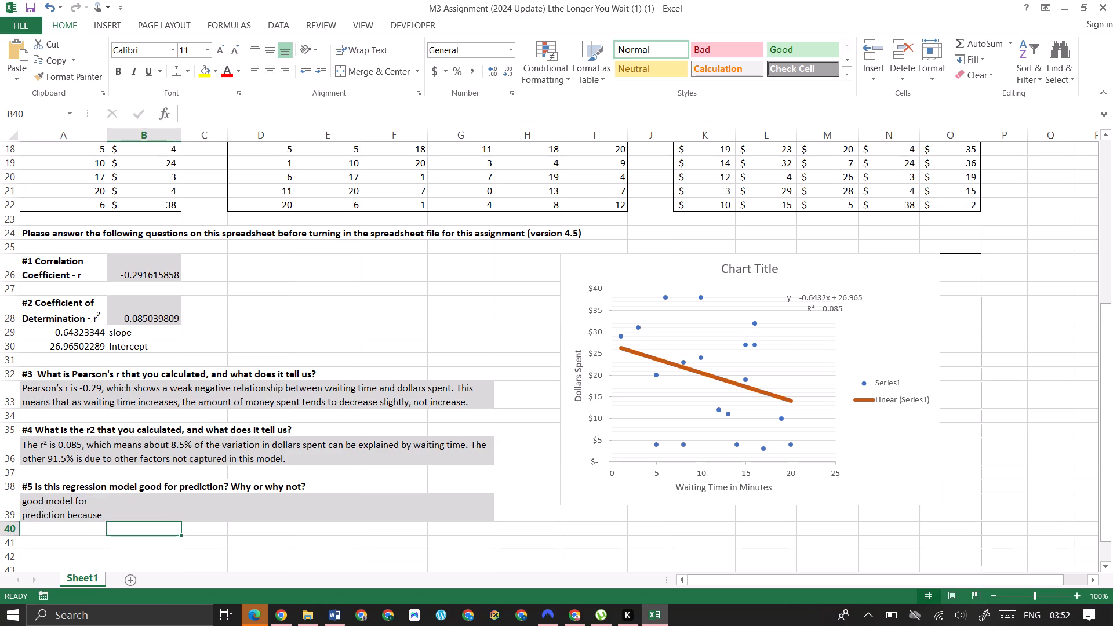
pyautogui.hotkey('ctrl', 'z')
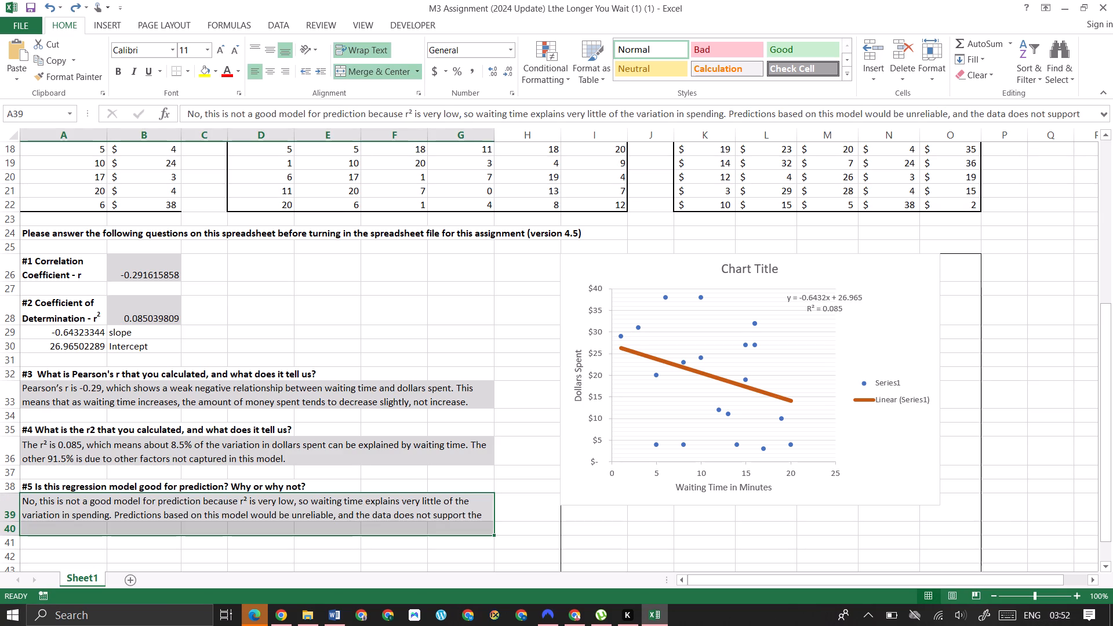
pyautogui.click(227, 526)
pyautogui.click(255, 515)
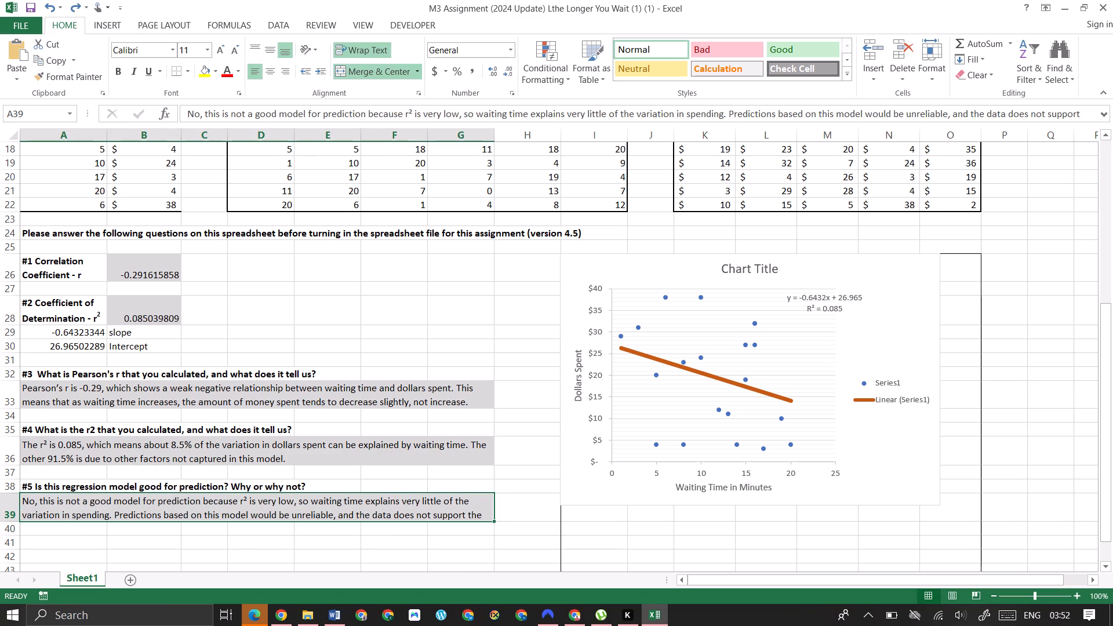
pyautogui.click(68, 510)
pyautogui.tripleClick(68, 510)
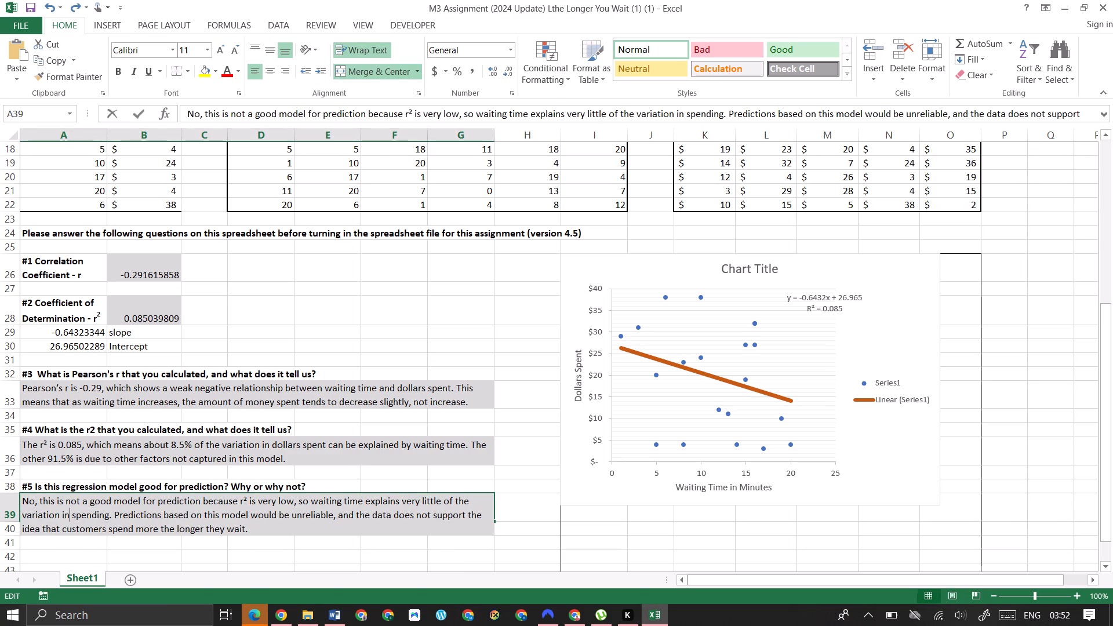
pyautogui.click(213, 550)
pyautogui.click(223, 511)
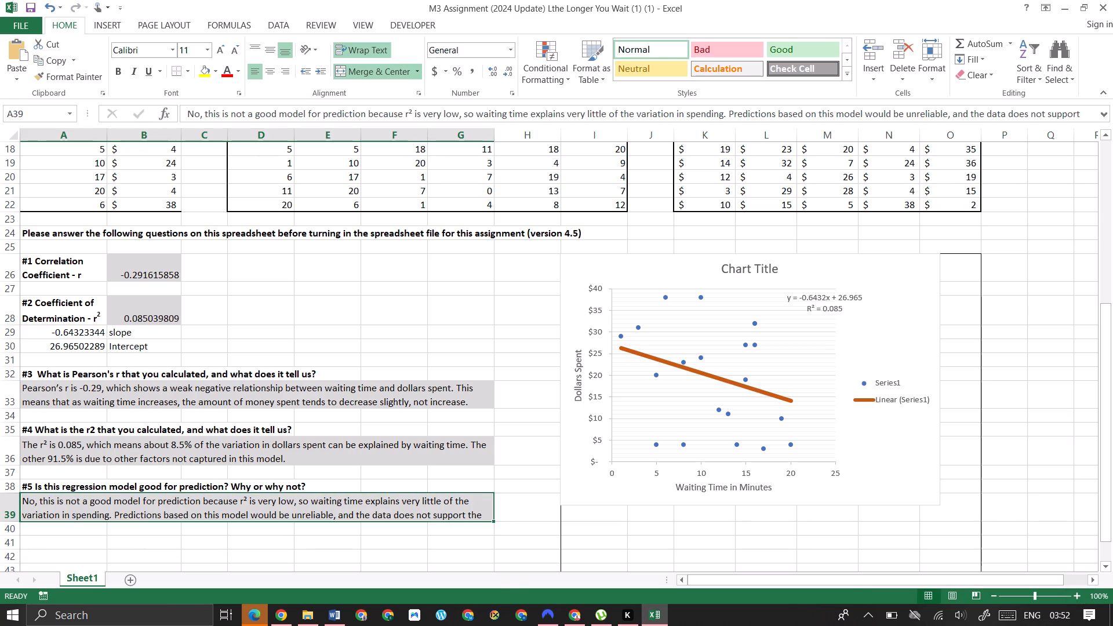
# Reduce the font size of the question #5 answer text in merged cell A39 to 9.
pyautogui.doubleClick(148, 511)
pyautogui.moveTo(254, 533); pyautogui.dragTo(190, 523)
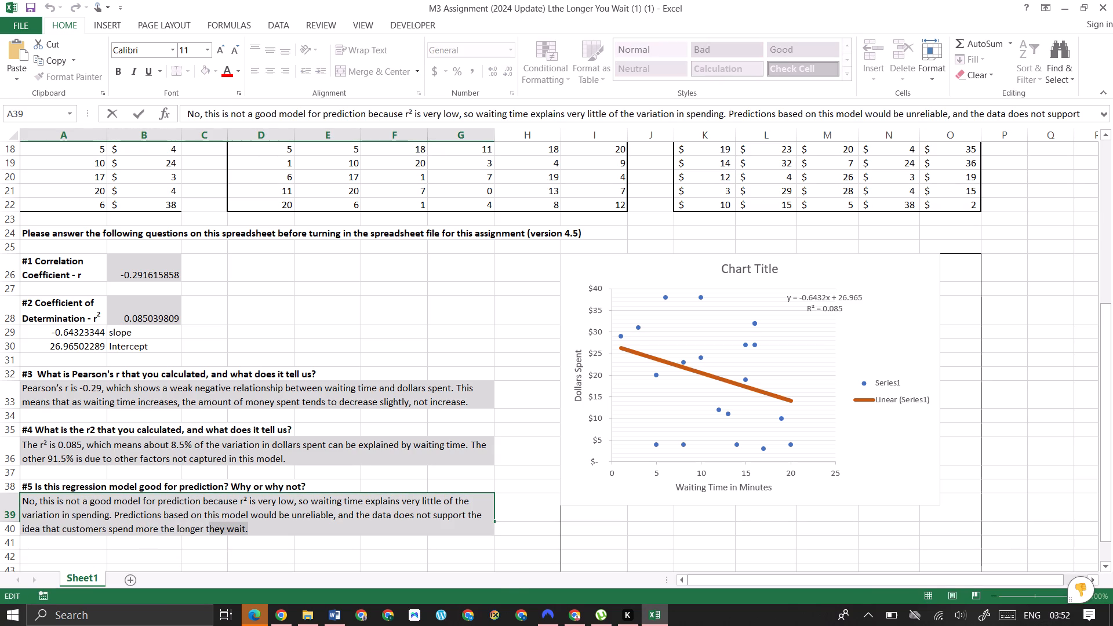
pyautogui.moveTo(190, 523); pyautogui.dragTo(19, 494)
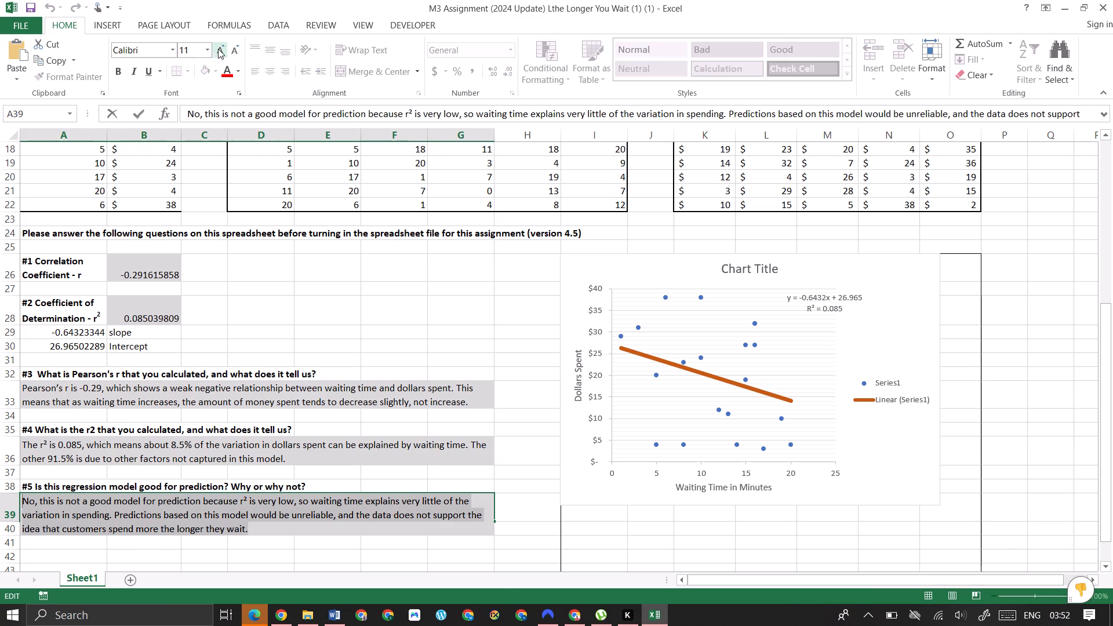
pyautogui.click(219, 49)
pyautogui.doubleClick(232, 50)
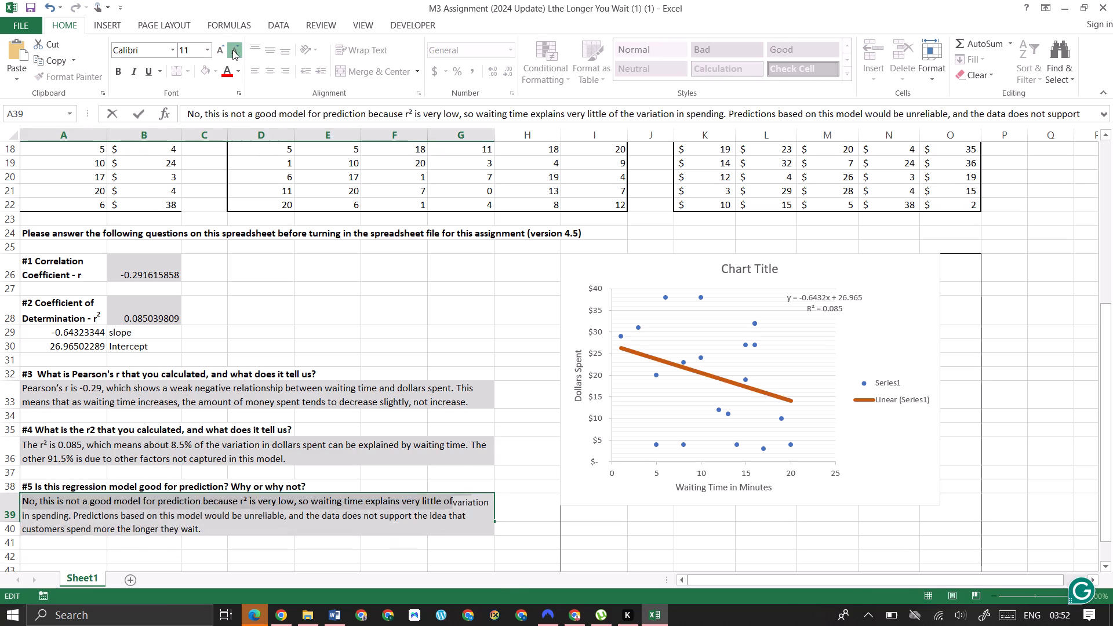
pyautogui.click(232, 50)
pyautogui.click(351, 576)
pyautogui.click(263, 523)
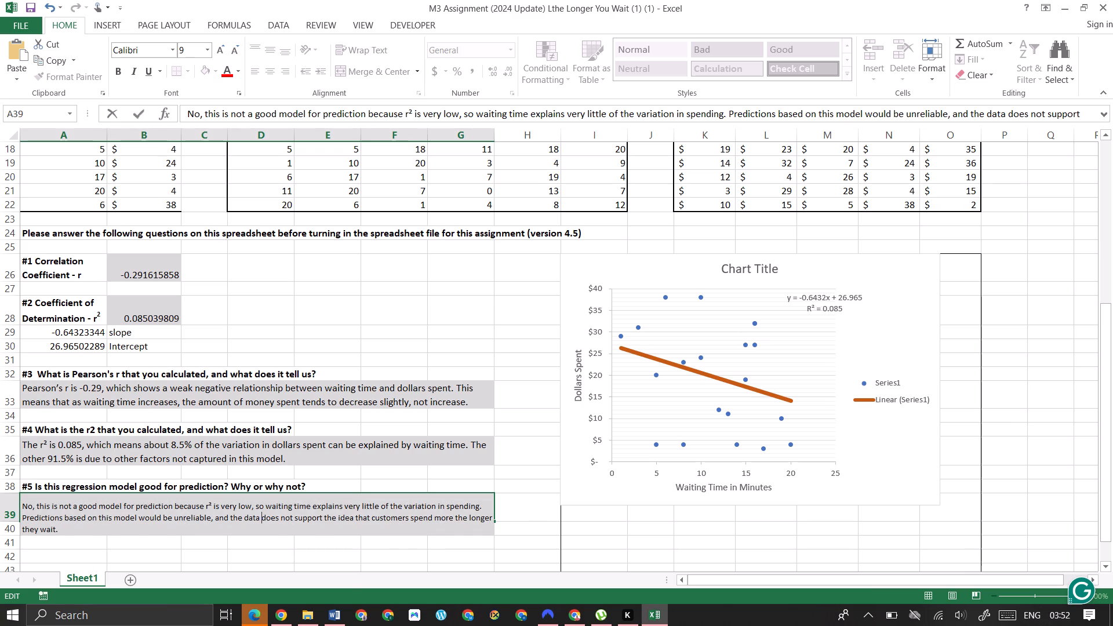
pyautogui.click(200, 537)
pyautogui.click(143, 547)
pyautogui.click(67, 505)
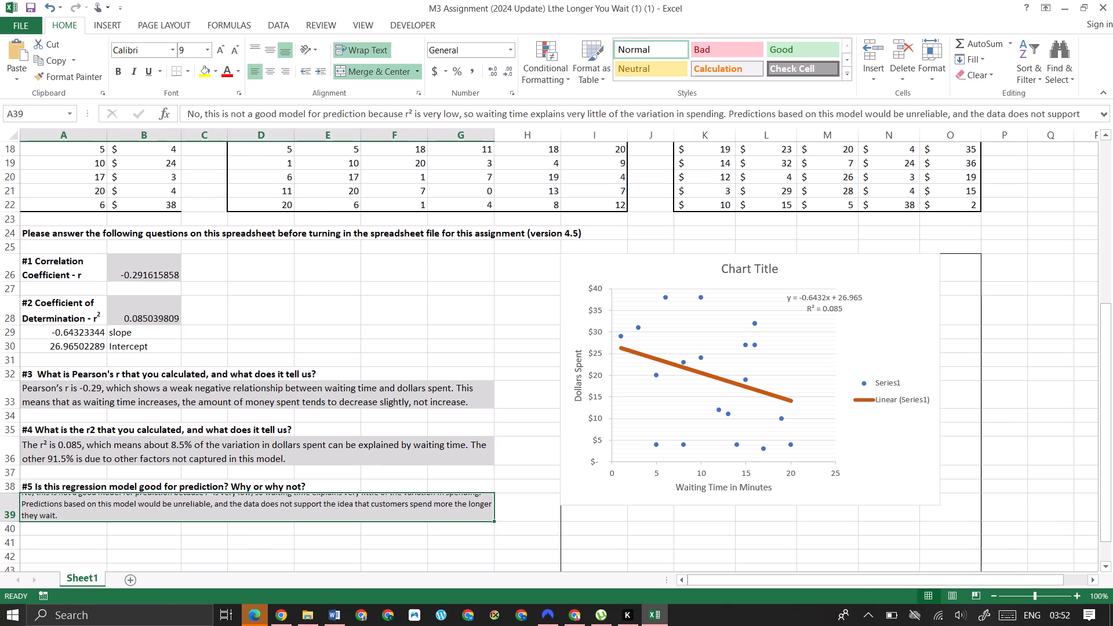
# Increase the height of row 39 so the whole question #5 answer fits in its cell.
pyautogui.moveTo(9, 521); pyautogui.dragTo(5, 542)
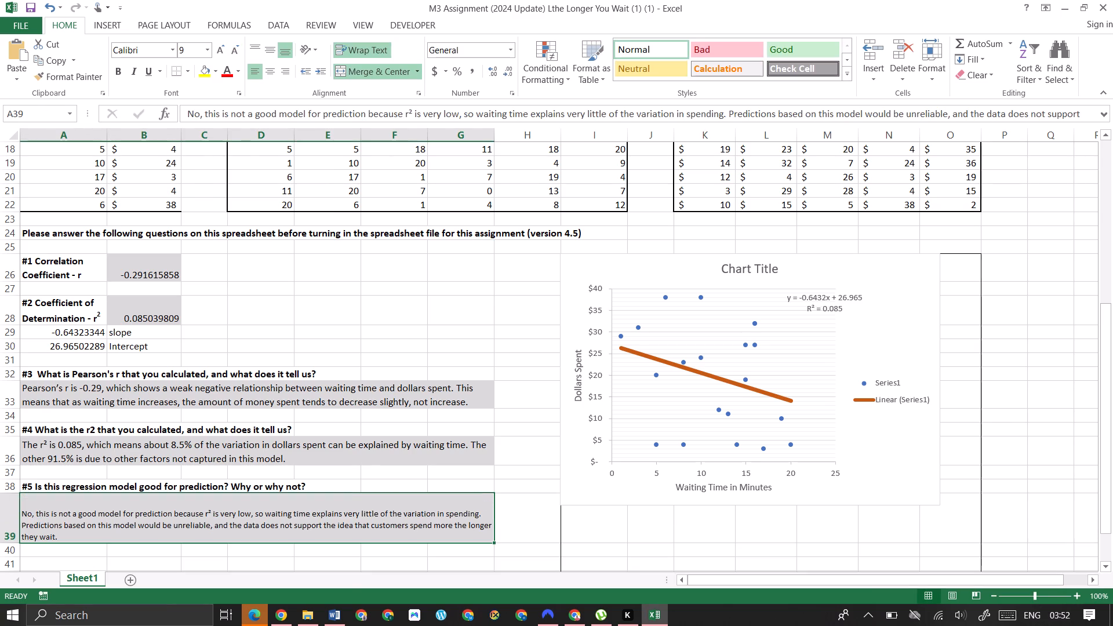
# Set the font size of the question #5 answer text in A39 to 11.
pyautogui.click(46, 527)
pyautogui.doubleClick(47, 527)
pyautogui.moveTo(60, 536); pyautogui.dragTo(18, 512)
pyautogui.doubleClick(221, 48)
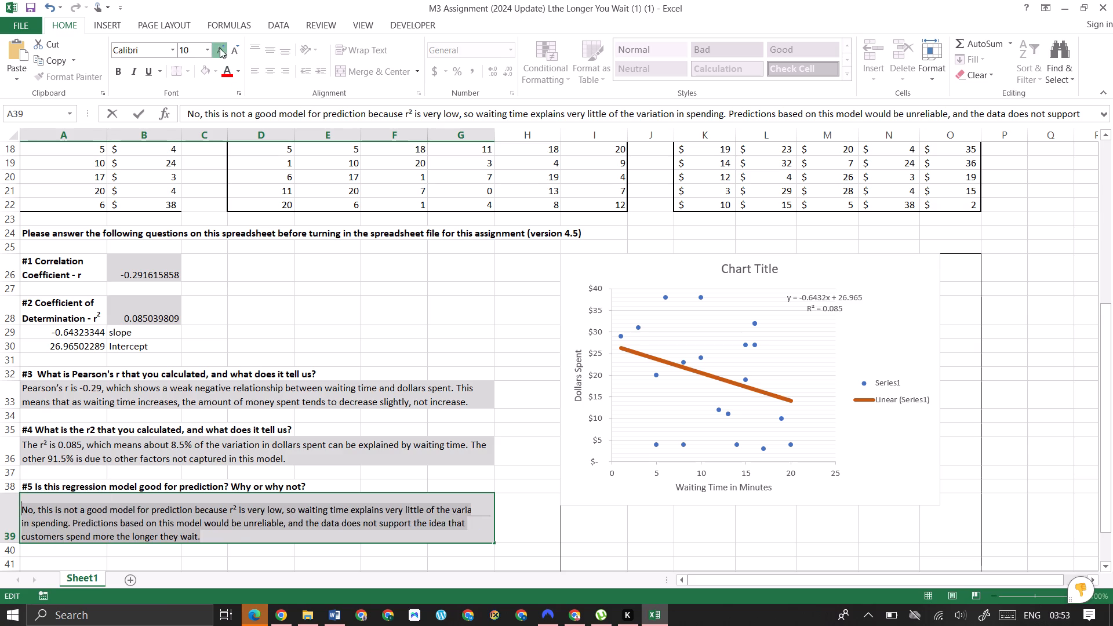
pyautogui.click(208, 485)
pyautogui.click(398, 574)
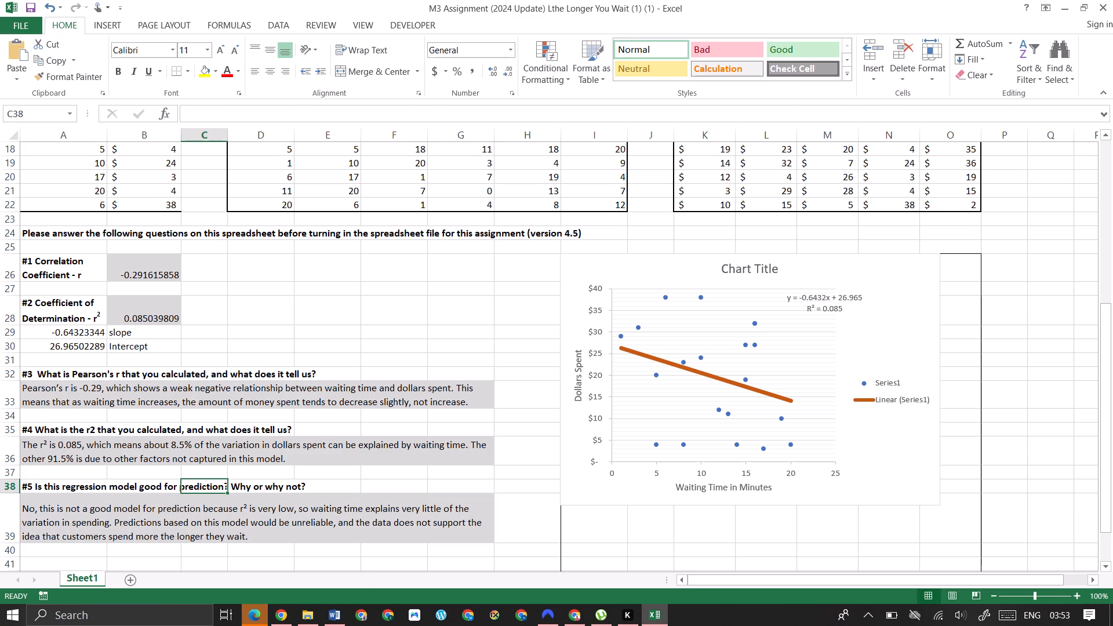
pyautogui.click(532, 556)
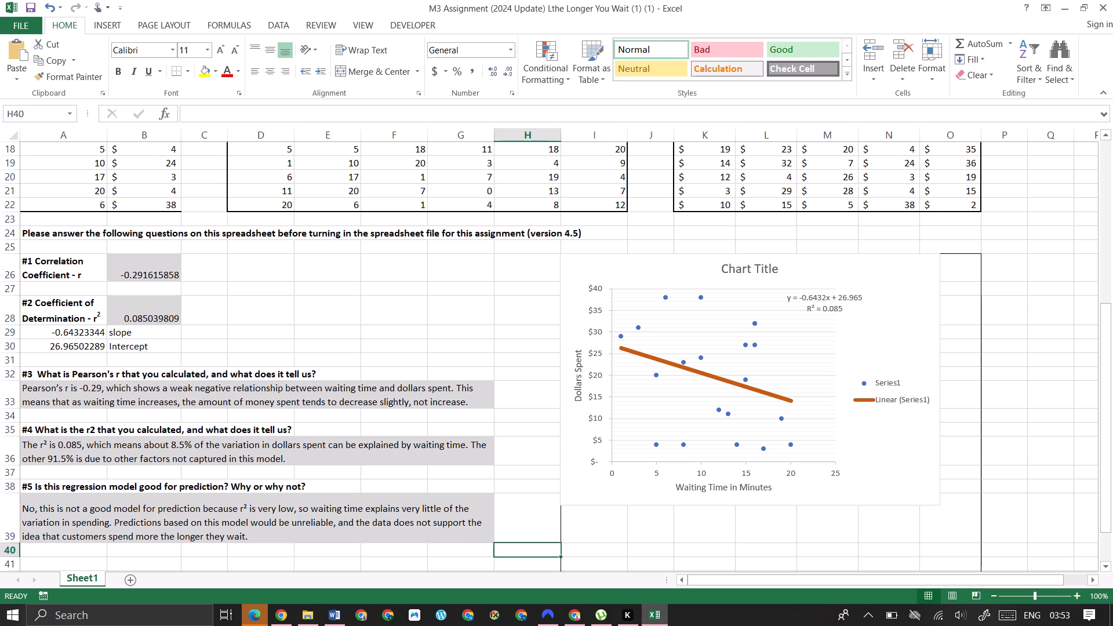
# Choose the Desktop subfolder last modified 11/6/2026 at 03:24 as the Save As location for the workbook.
pyautogui.scroll(2, 756, 543)
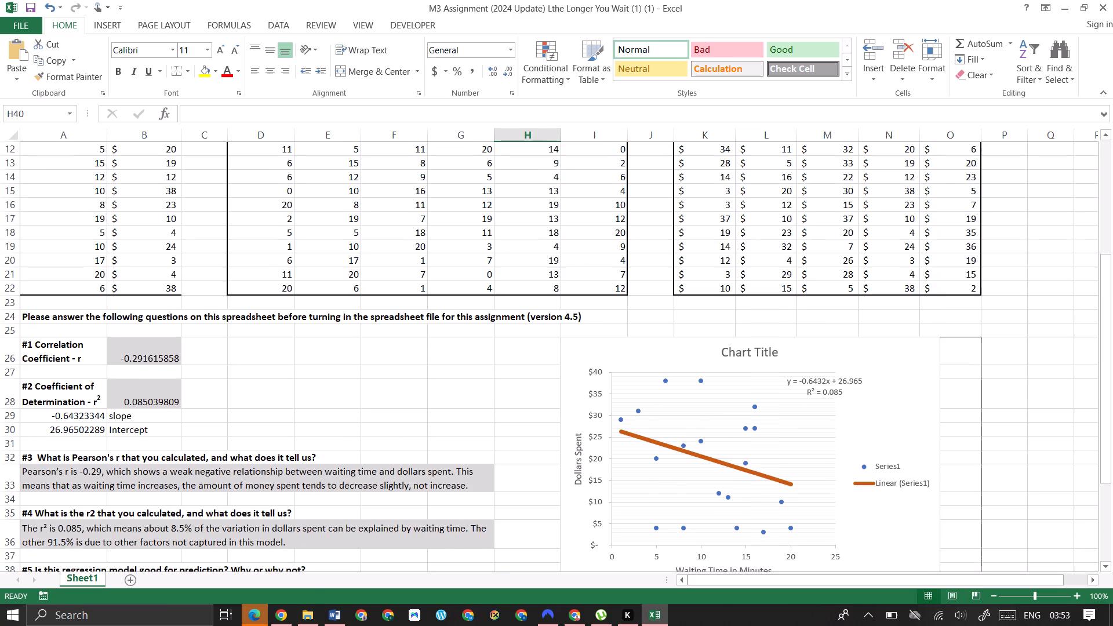
pyautogui.scroll(6, 755, 542)
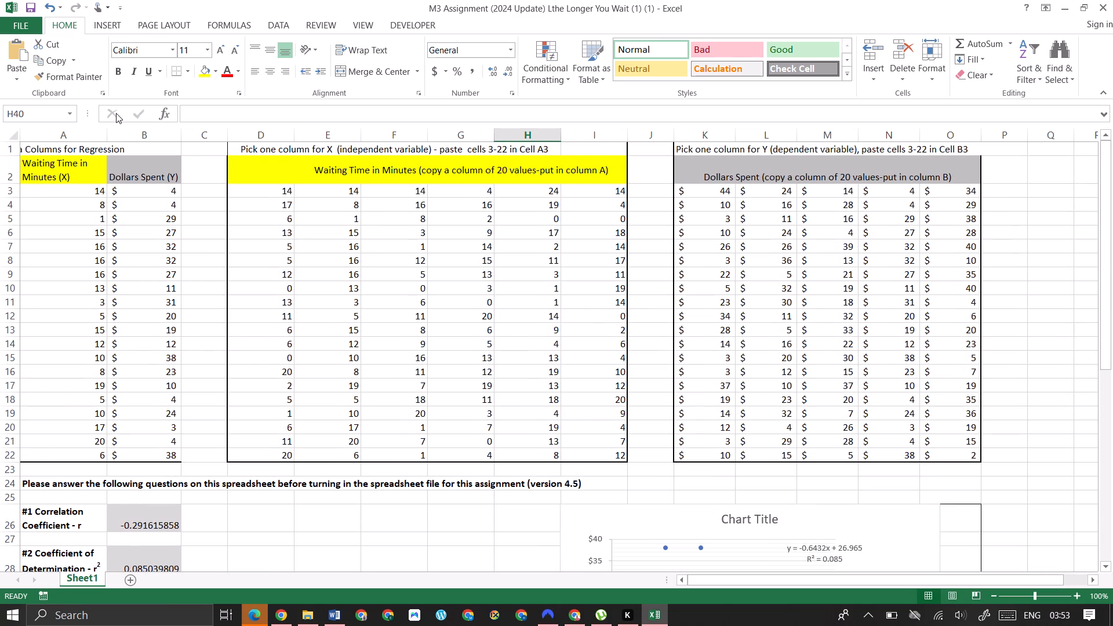
pyautogui.click(9, 29)
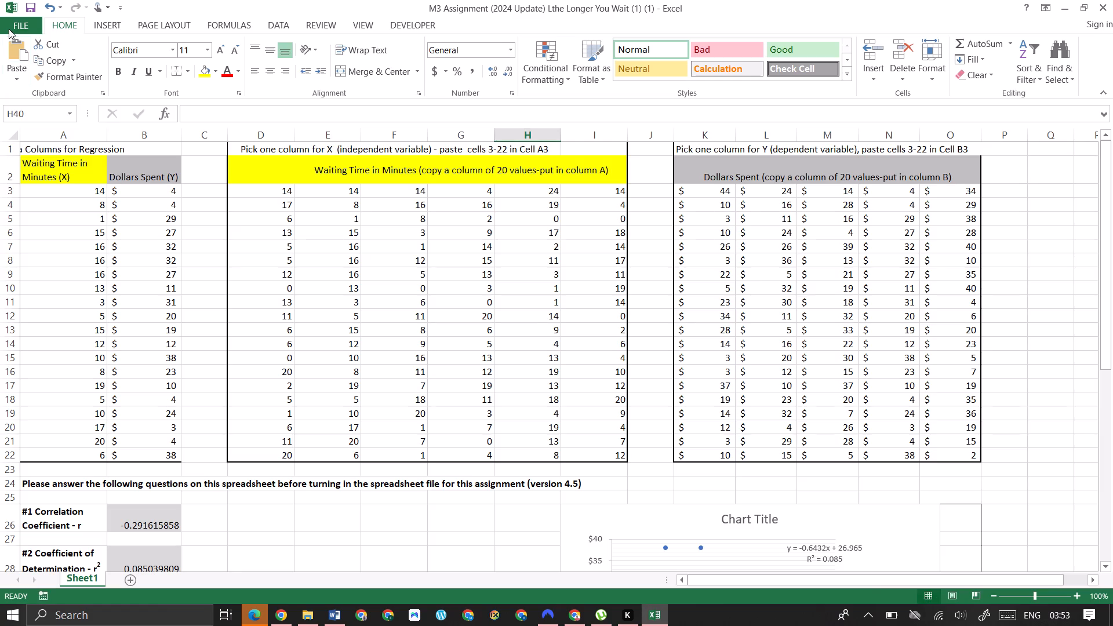
pyautogui.click(19, 151)
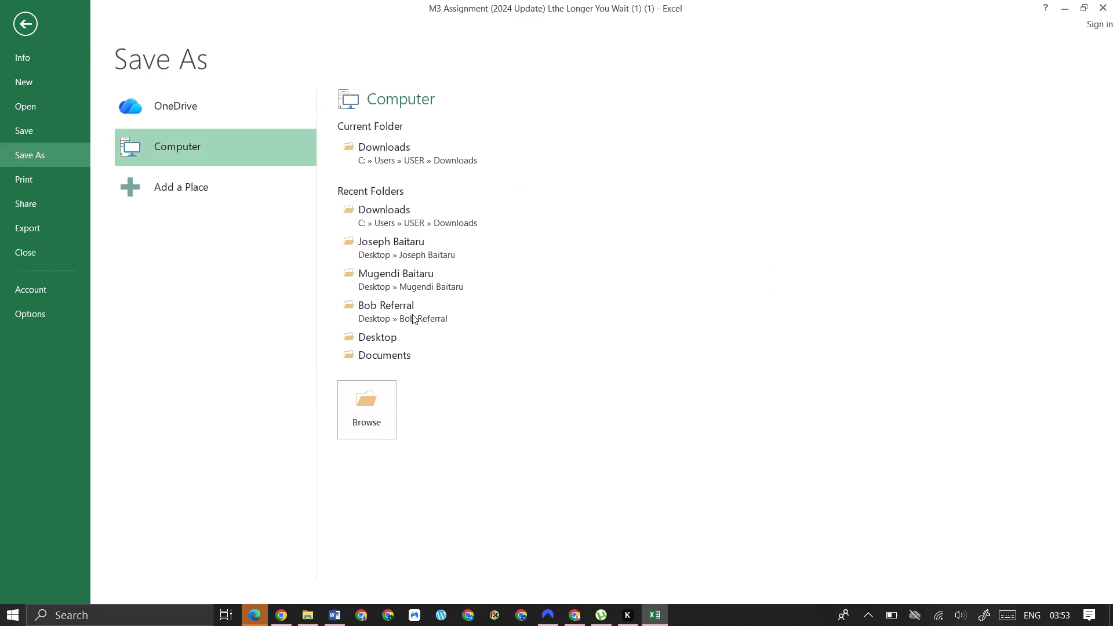
pyautogui.click(386, 340)
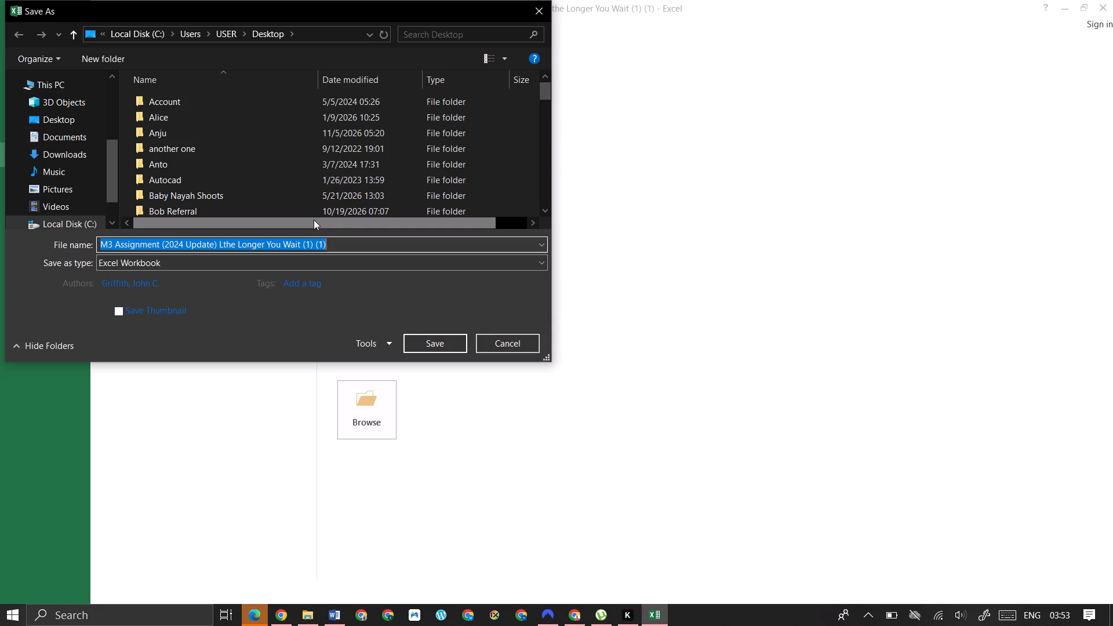
pyautogui.scroll(-3, 263, 201)
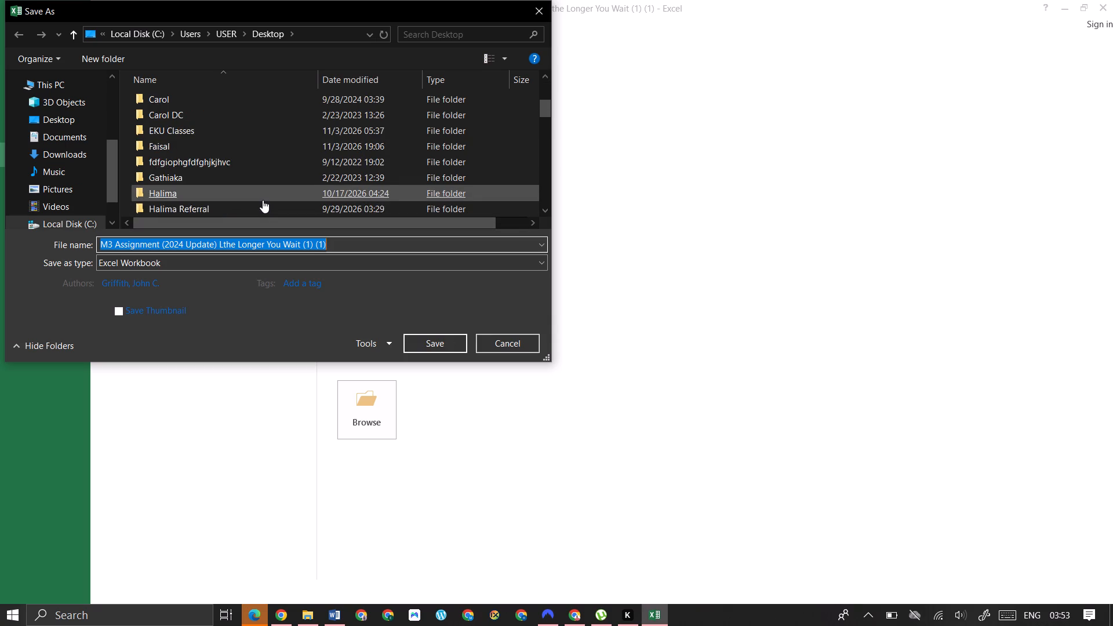
pyautogui.scroll(-5, 263, 200)
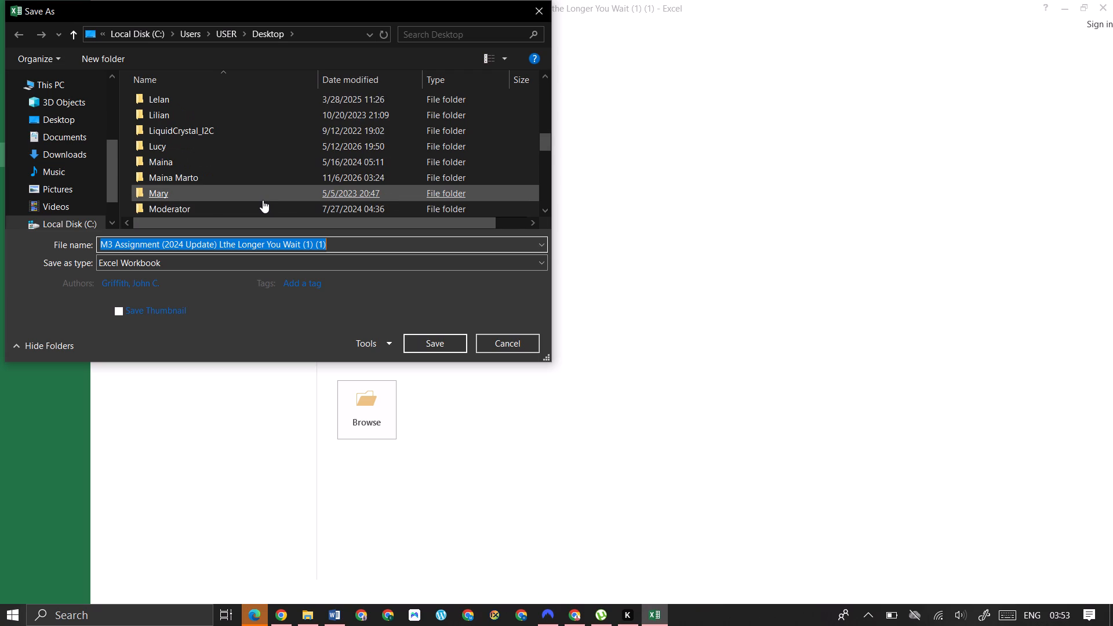
pyautogui.click(263, 183)
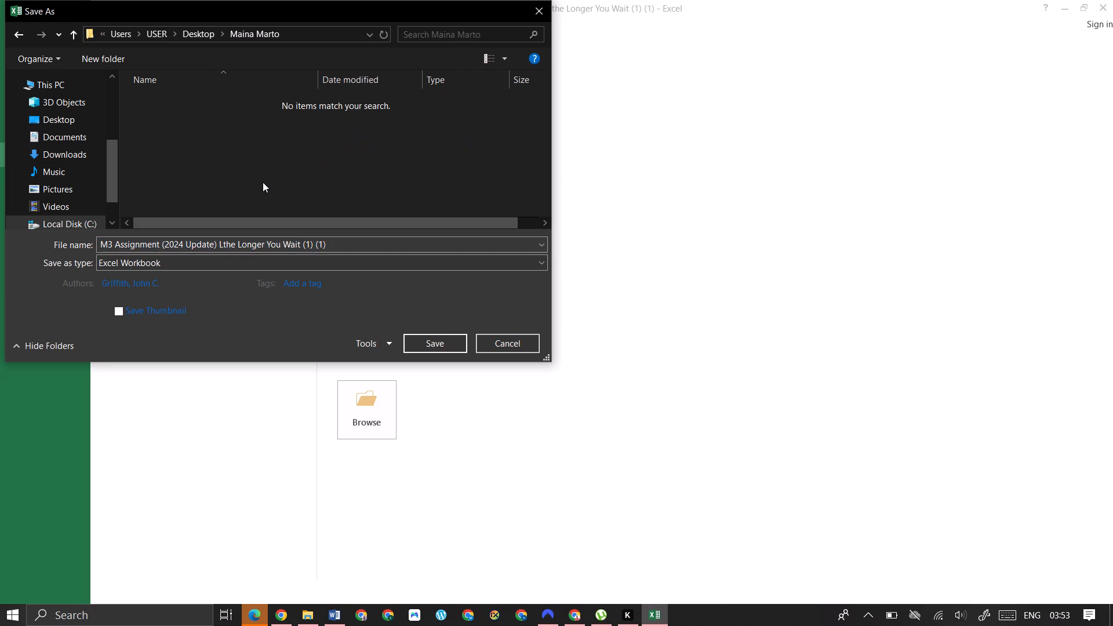
# Rename the file as "M3 Assignment (2024 Update) The Longer You Wait" and save it as an Excel Workbook.
pyautogui.click(225, 242)
pyautogui.click(221, 245)
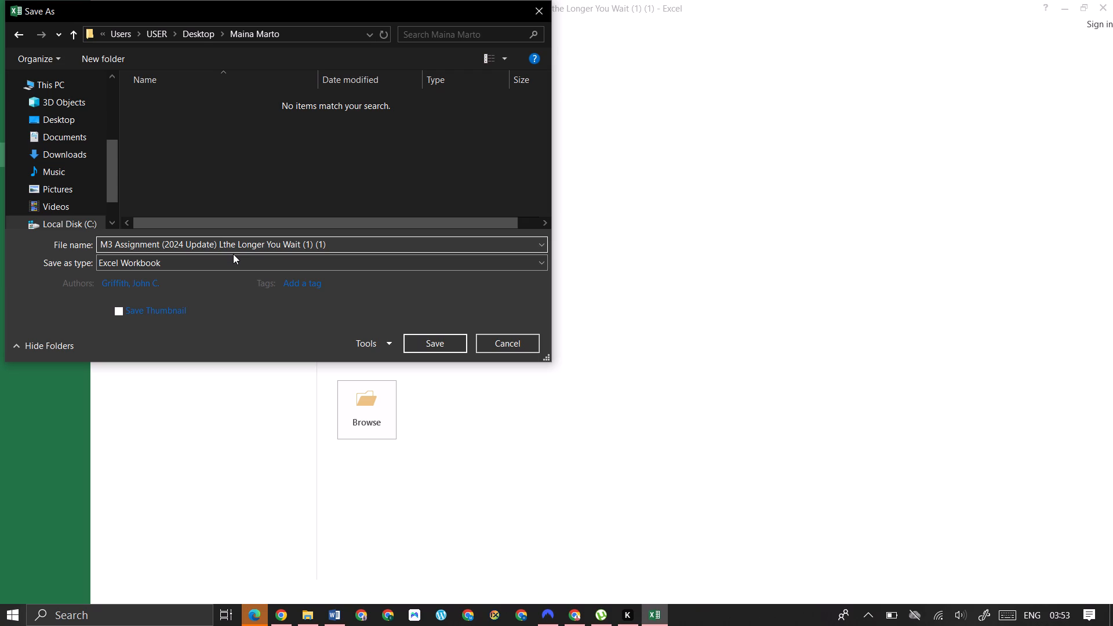
pyautogui.hotkey('shift', 't')
pyautogui.press('Delete')
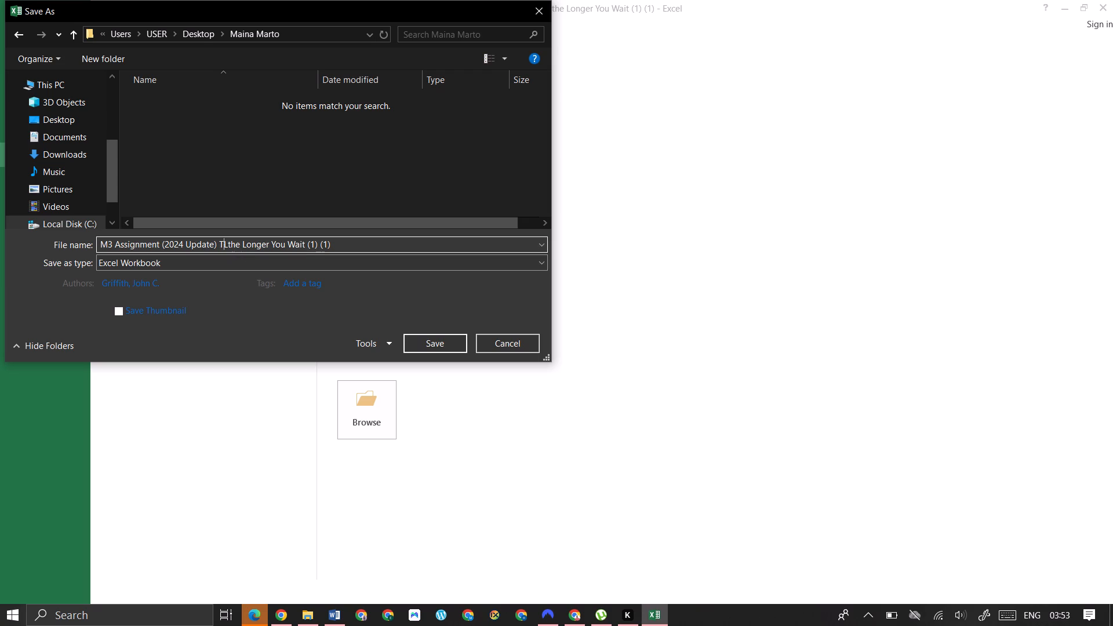
pyautogui.press('Delete')
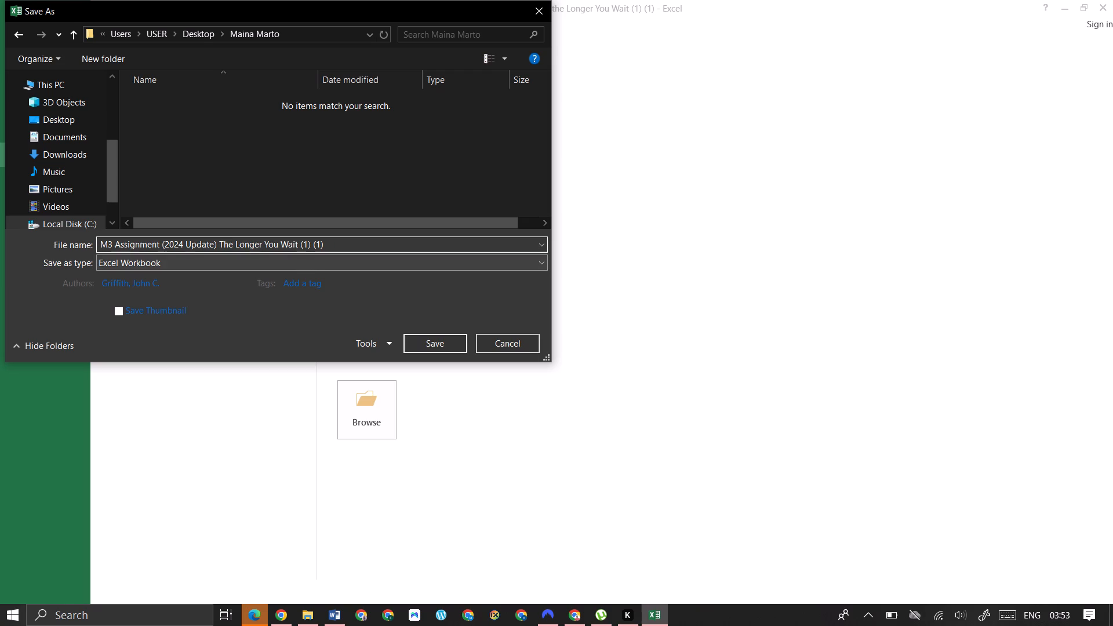
pyautogui.moveTo(302, 243); pyautogui.dragTo(458, 242)
pyautogui.press('BackSpace')
pyautogui.press('BackSpace')
pyautogui.press('BackSpace')
pyautogui.press('Return')
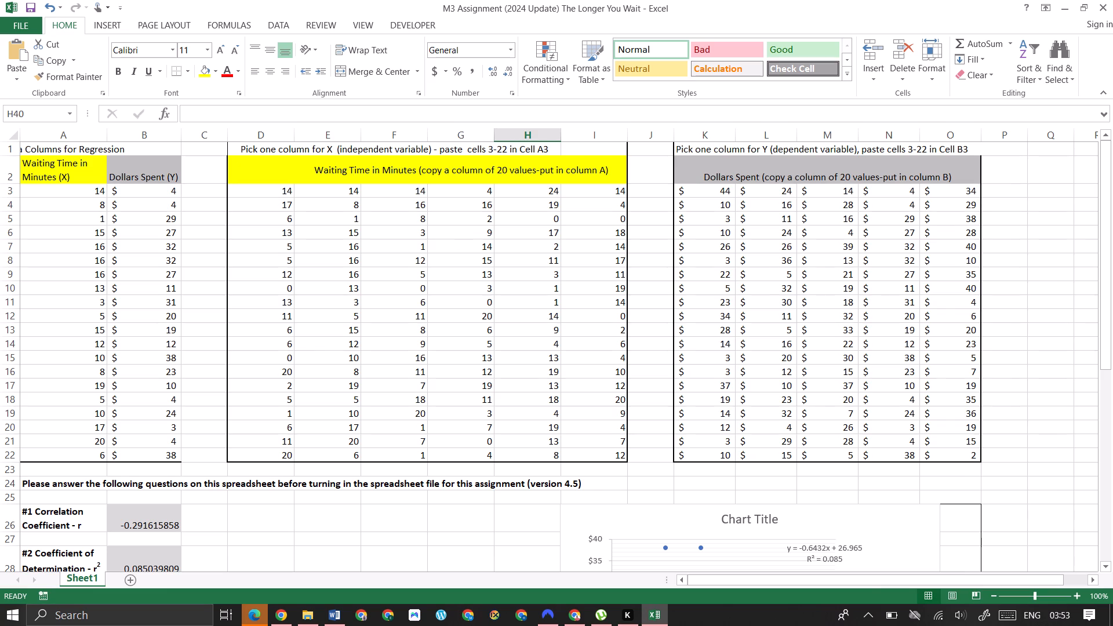
pyautogui.scroll(-7, 423, 202)
pyautogui.scroll(-4, 424, 303)
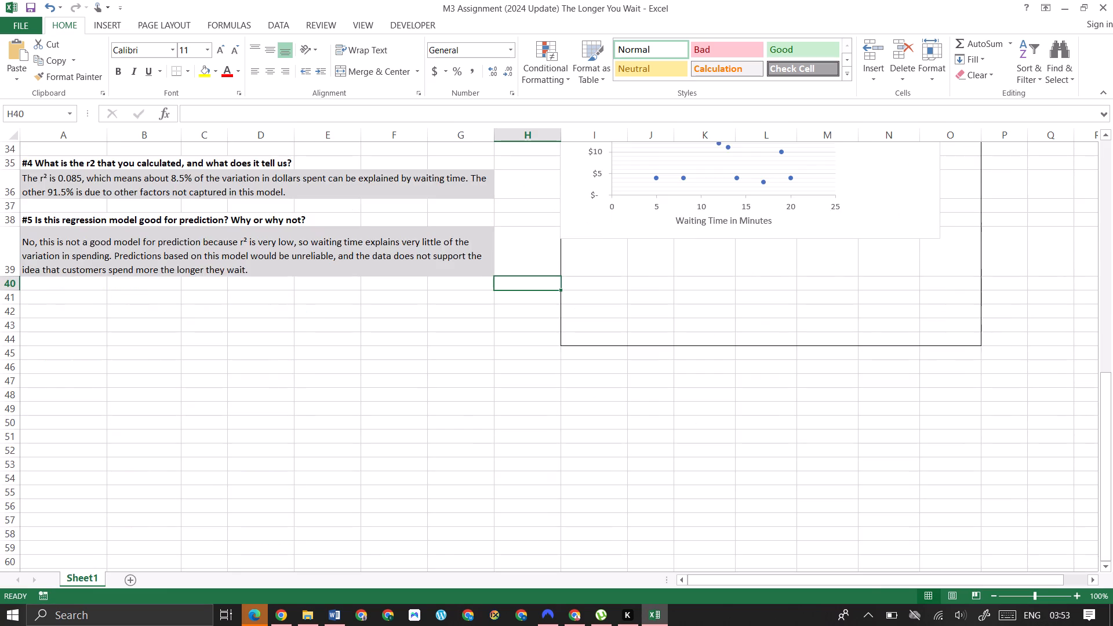
pyautogui.scroll(-4, 424, 303)
pyautogui.scroll(3, 439, 315)
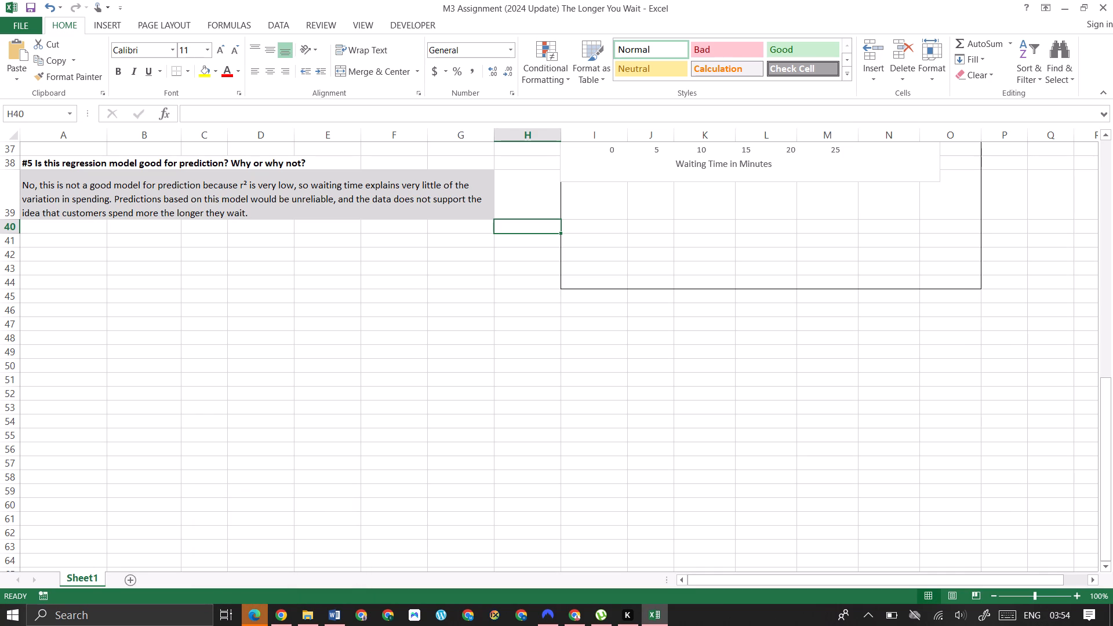